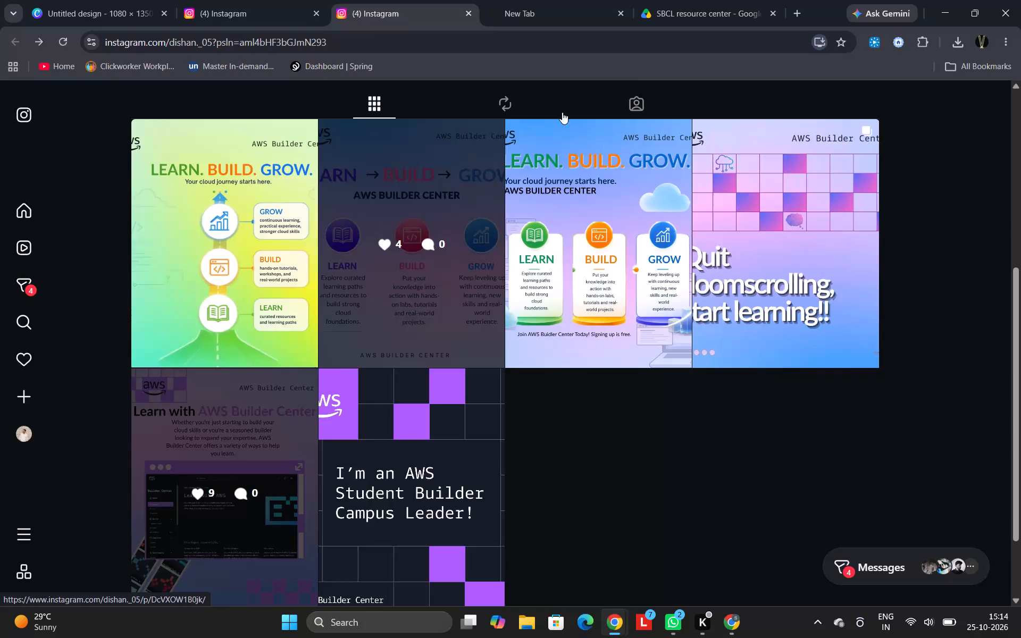
# Examine the AWS Builder Center posts on the Instagram profile: the "Quit doomscrolling" carousel, the arrowed Learn-Build-Grow post and the green roadmap post.
pyautogui.click(722, 247)
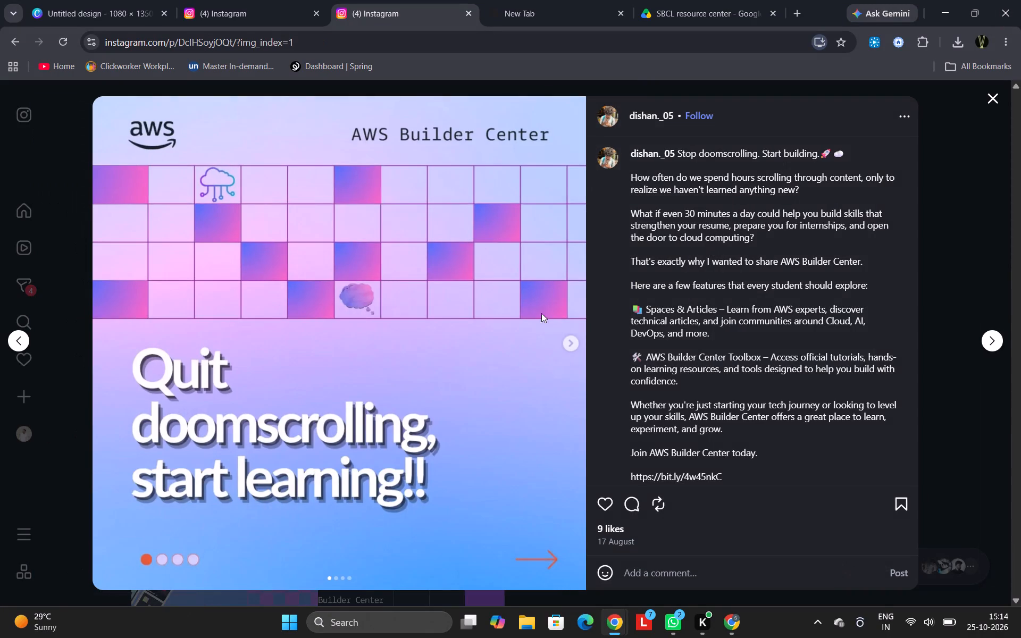
pyautogui.click(571, 342)
pyautogui.click(997, 102)
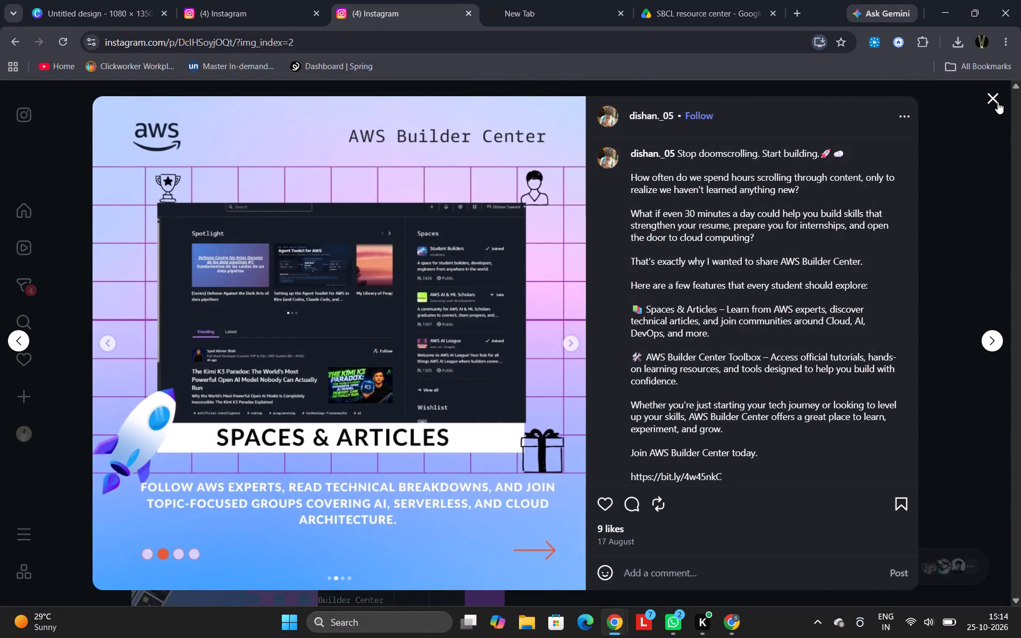
pyautogui.click(439, 266)
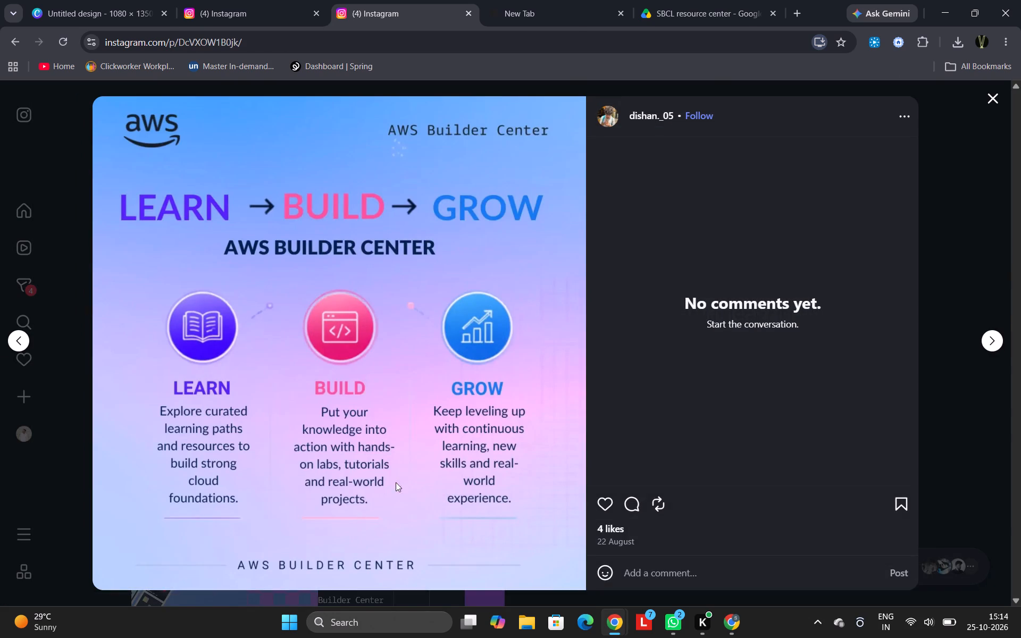
pyautogui.click(990, 102)
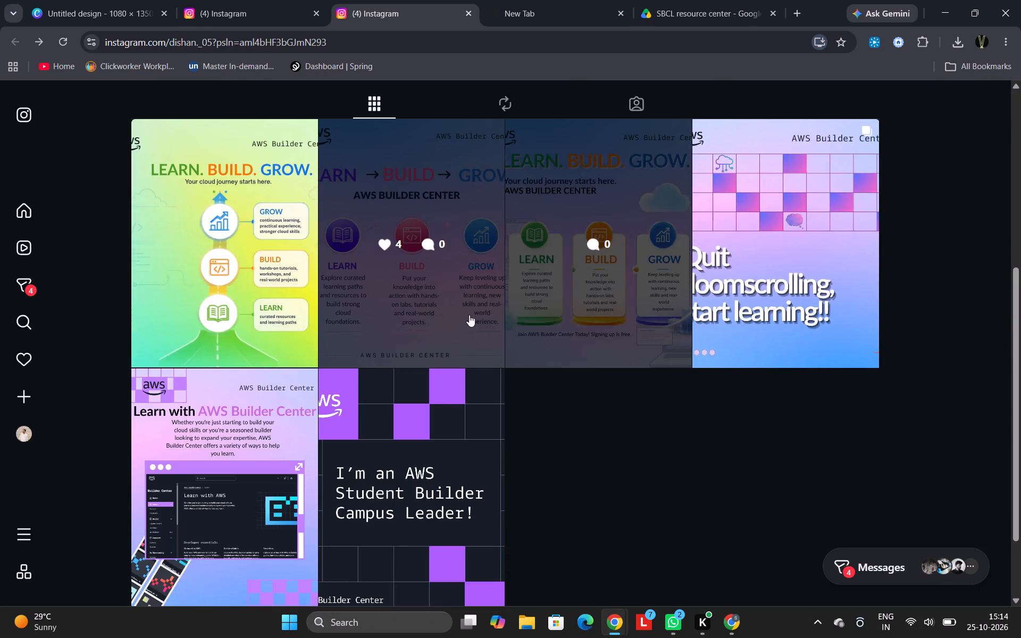
pyautogui.click(304, 265)
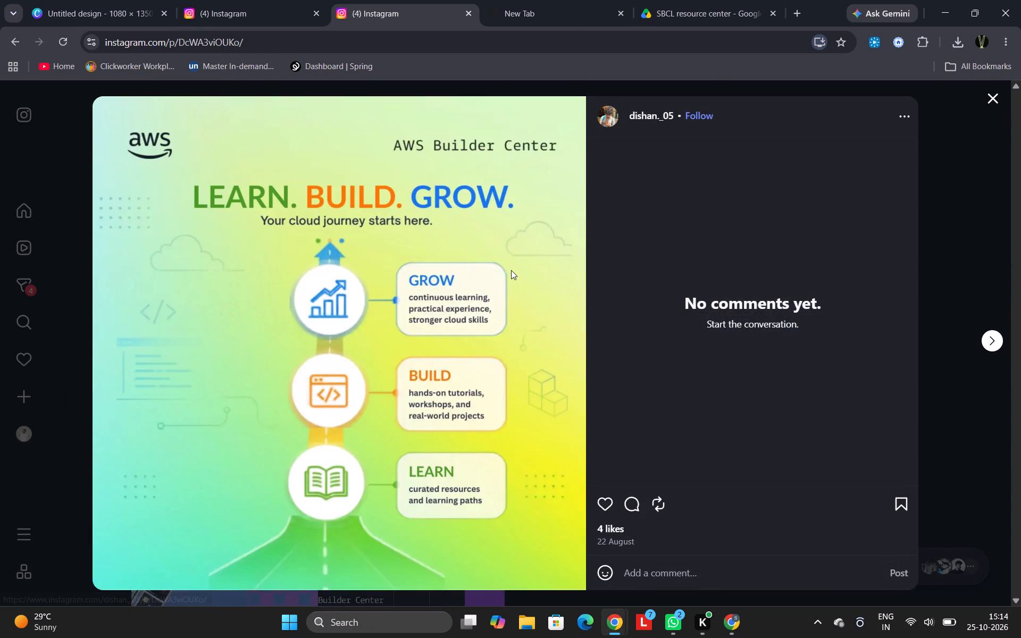
pyautogui.scroll(4, 498, 329)
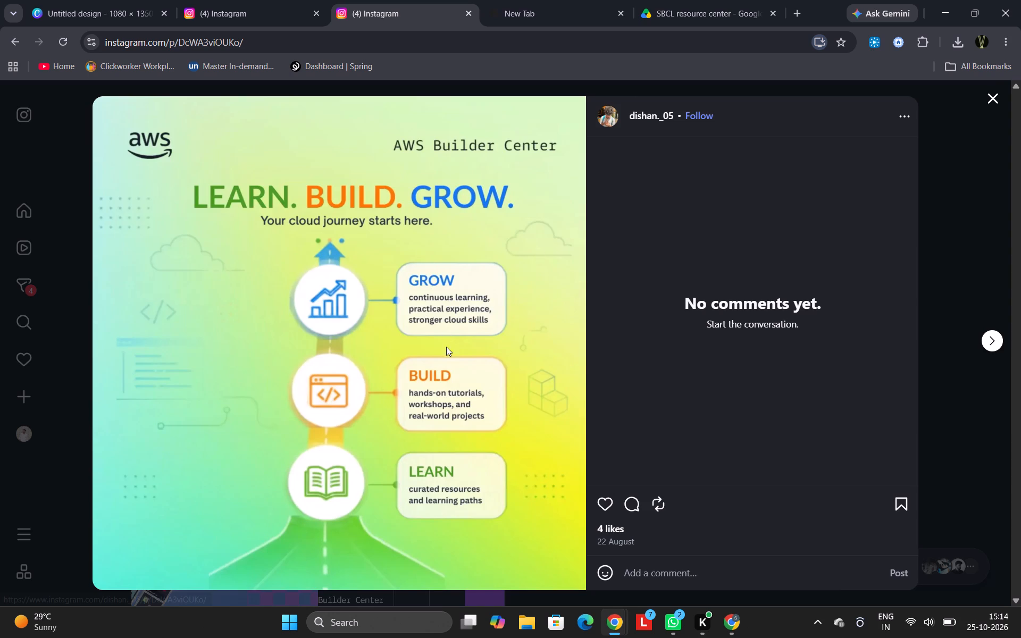
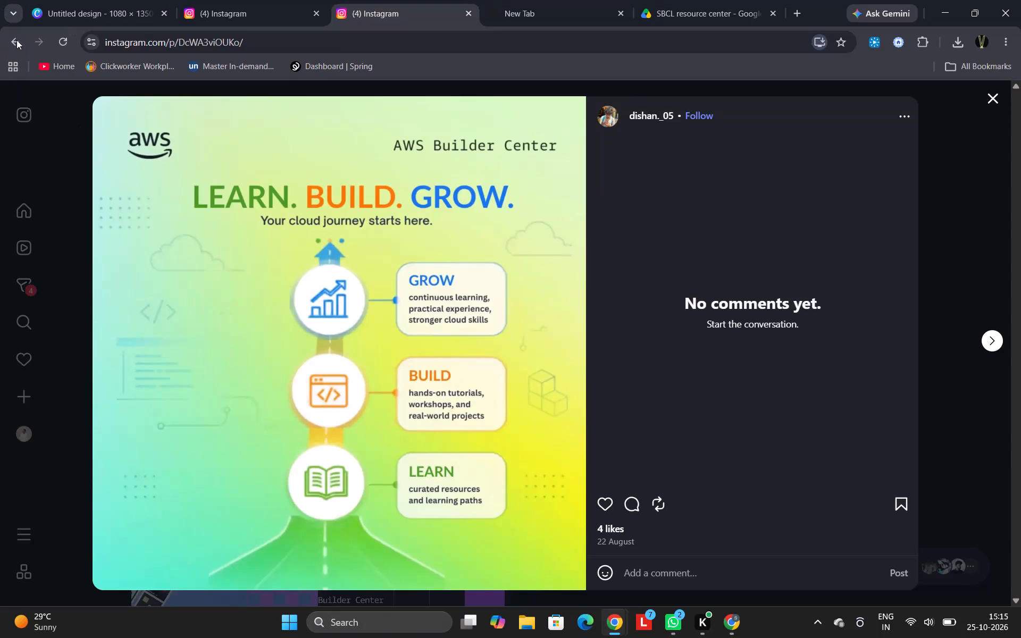
# Examine the "Learn with AWS Builder Center" post on the Instagram profile.
pyautogui.click(994, 100)
pyautogui.scroll(4, 438, 499)
pyautogui.scroll(-3, 475, 483)
pyautogui.scroll(5, 482, 476)
pyautogui.scroll(-6, 504, 449)
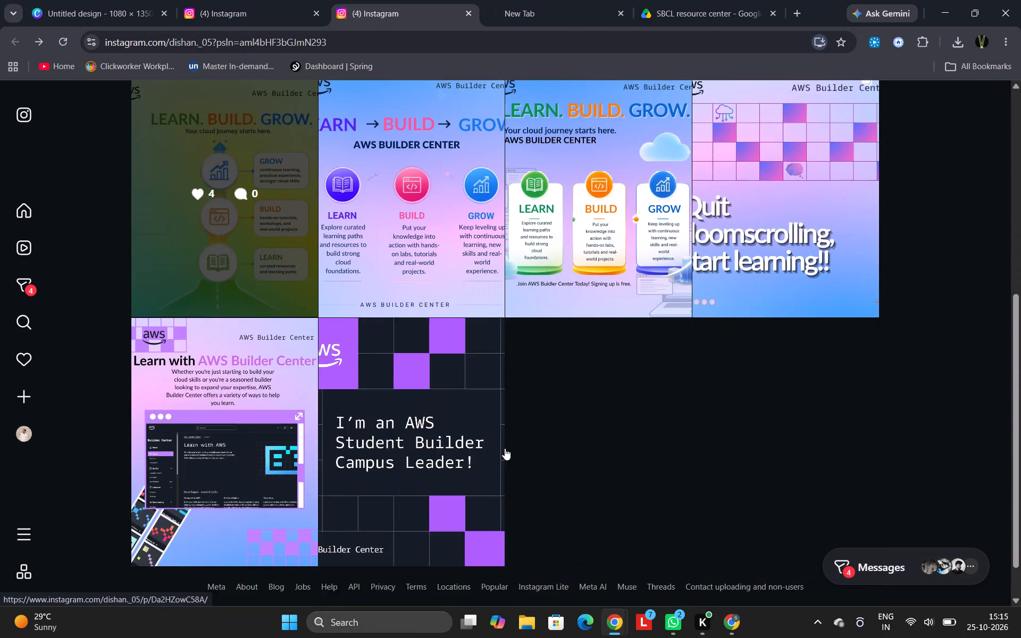
pyautogui.click(257, 472)
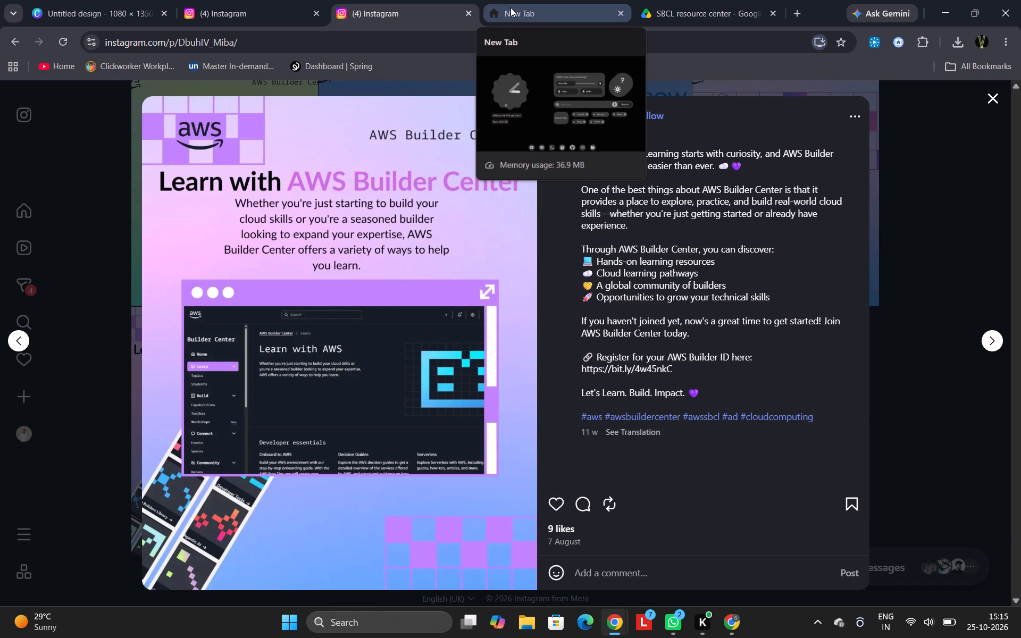
# Switch to the untitled 1080 × 1350 Canva design and look over its three FETCH-A-THON 3.0 pages.
pyautogui.click(661, 0)
pyautogui.click(541, 0)
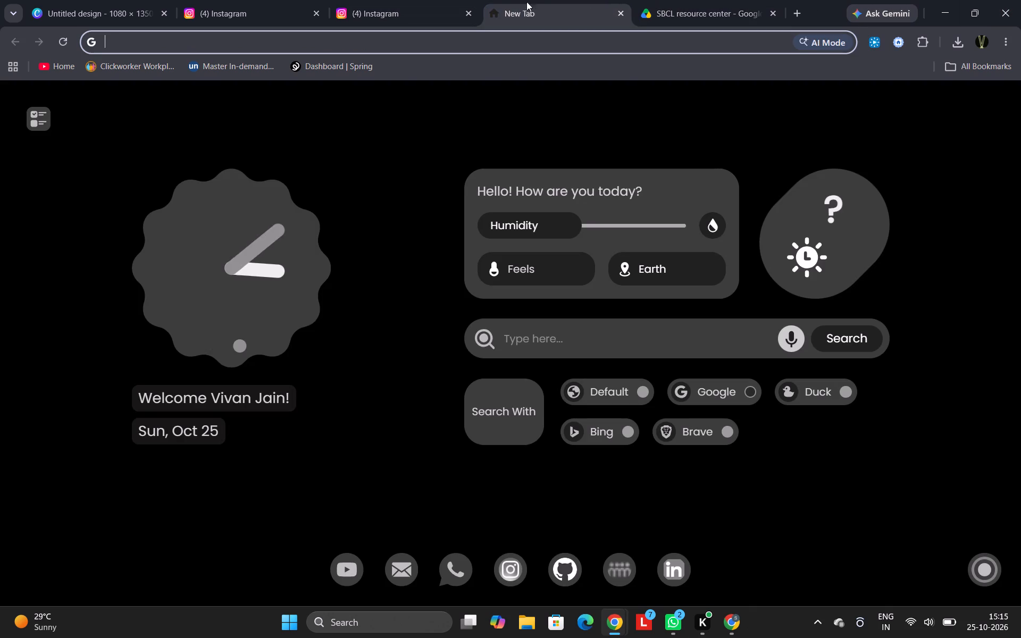
pyautogui.click(424, 0)
pyautogui.click(248, 0)
pyautogui.click(5, 4)
pyautogui.click(59, 0)
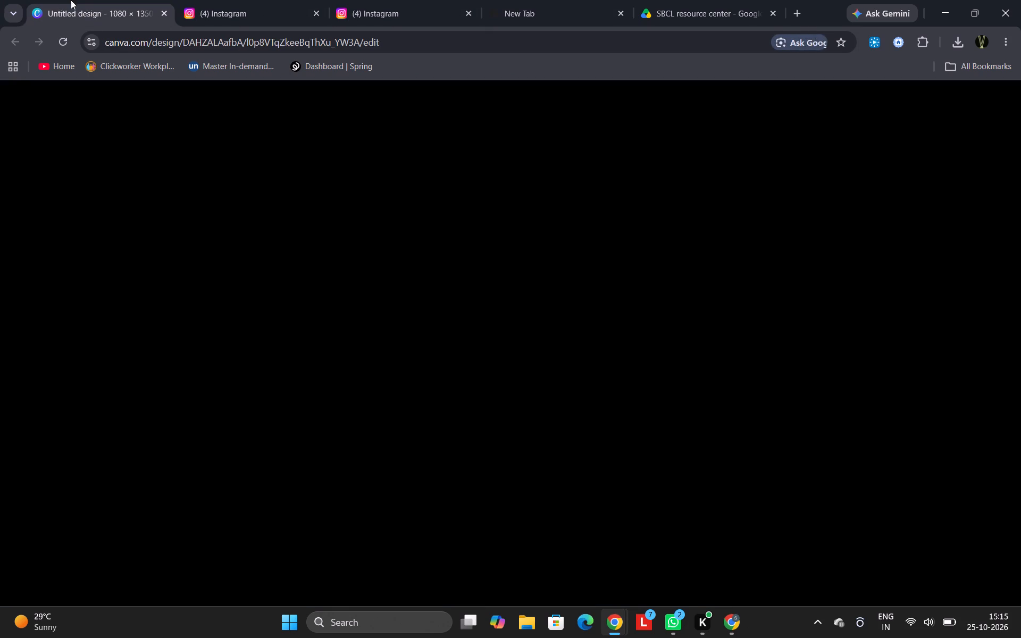
pyautogui.scroll(-6, 748, 601)
pyautogui.scroll(-5, 733, 415)
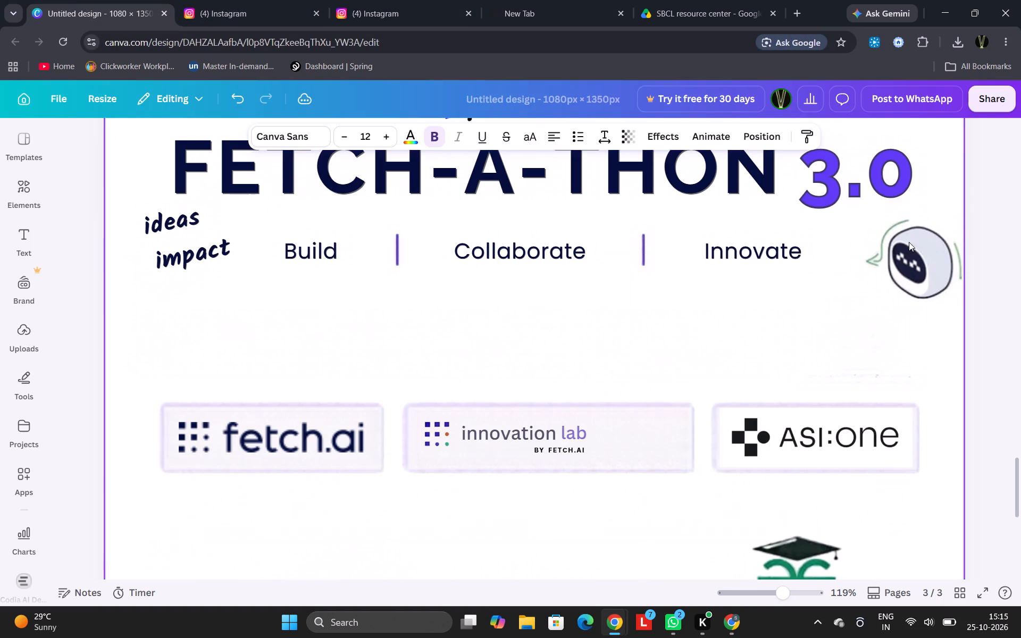
pyautogui.moveTo(780, 598); pyautogui.dragTo(724, 585)
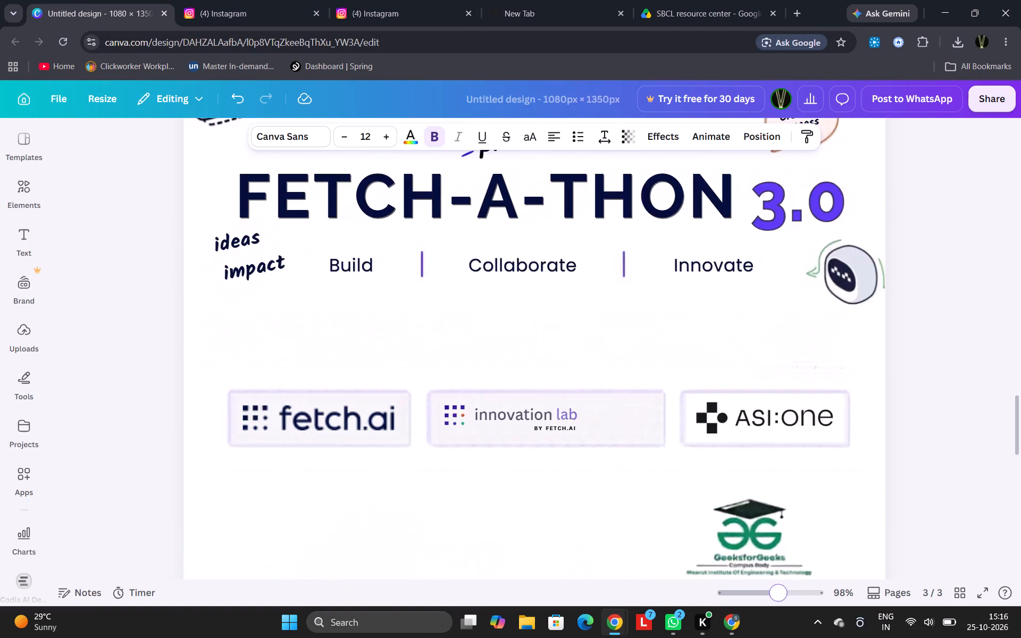
pyautogui.scroll(8, 740, 492)
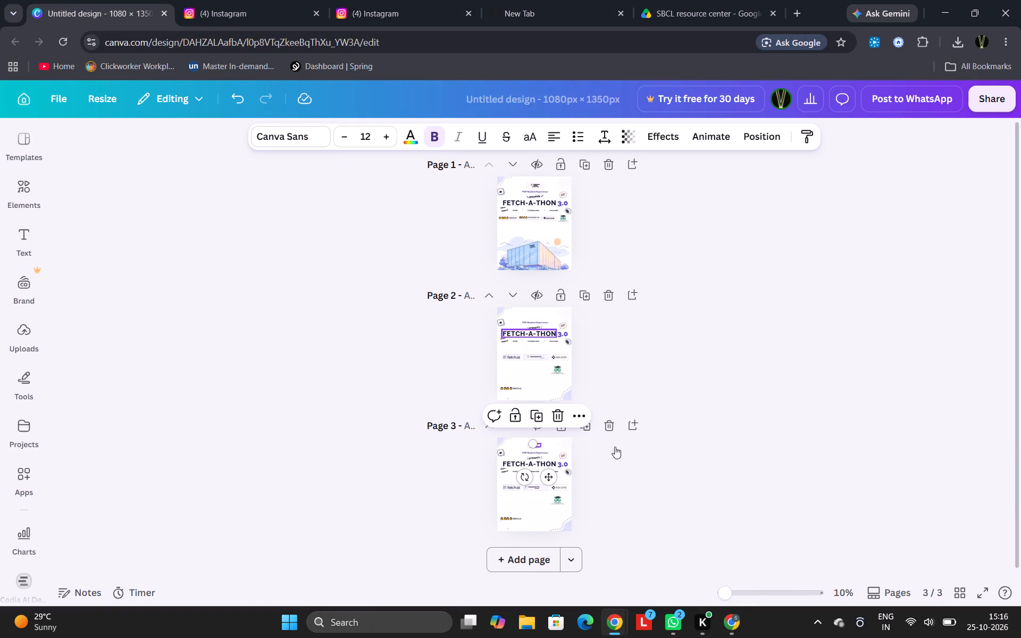
pyautogui.moveTo(742, 589); pyautogui.dragTo(754, 585)
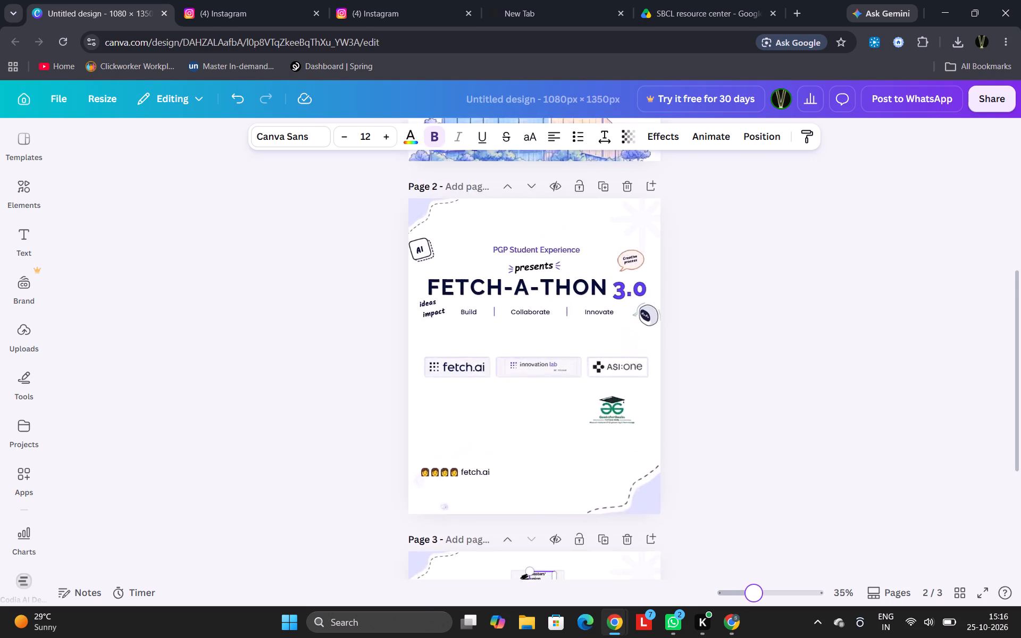
pyautogui.moveTo(754, 585); pyautogui.dragTo(760, 581)
pyautogui.scroll(17, 728, 476)
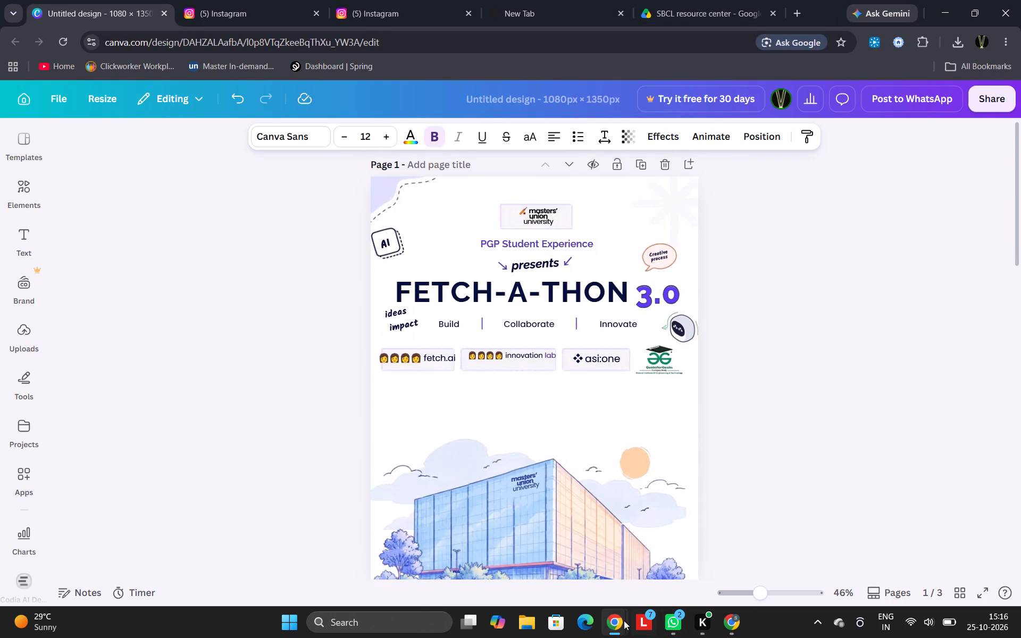
# Close the ASI:ONE article and image, both logo searches and the ChatGPT conversation in the other Chrome window, keeping its Canva designs.
pyautogui.click(542, 568)
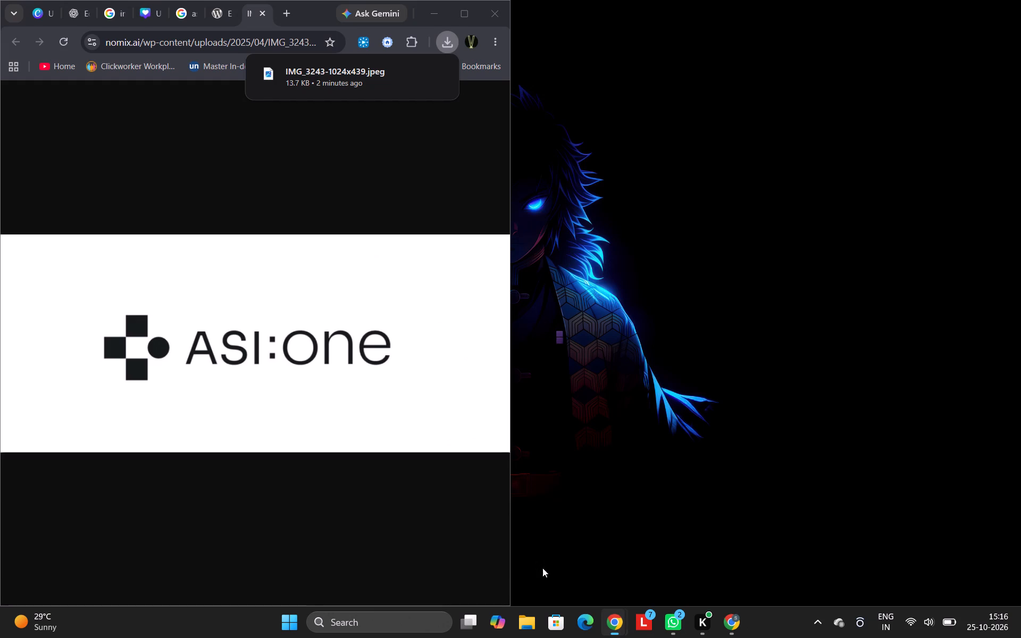
pyautogui.click(466, 13)
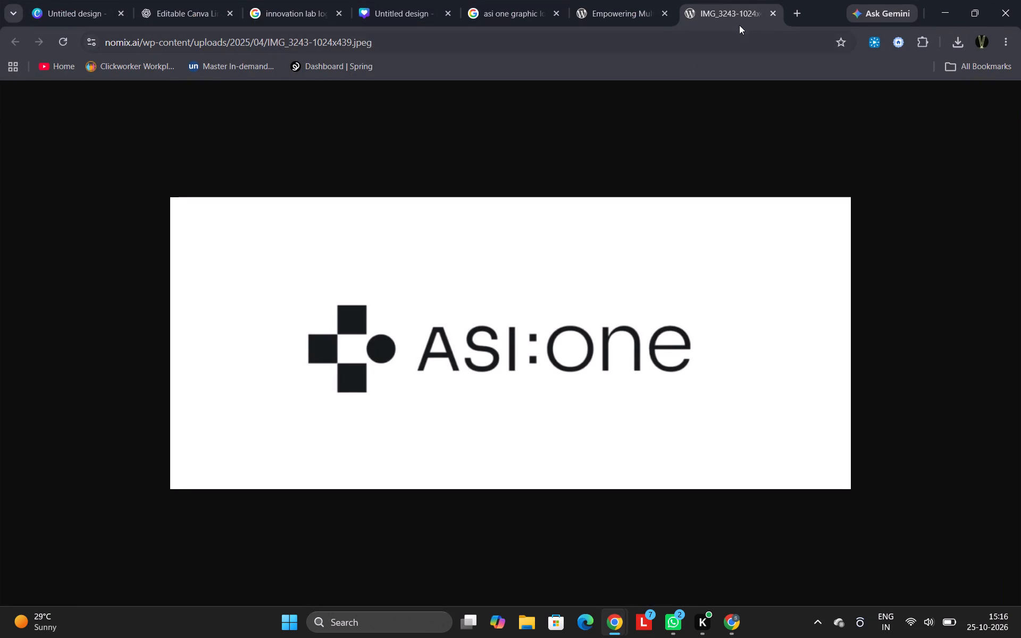
pyautogui.click(600, 7)
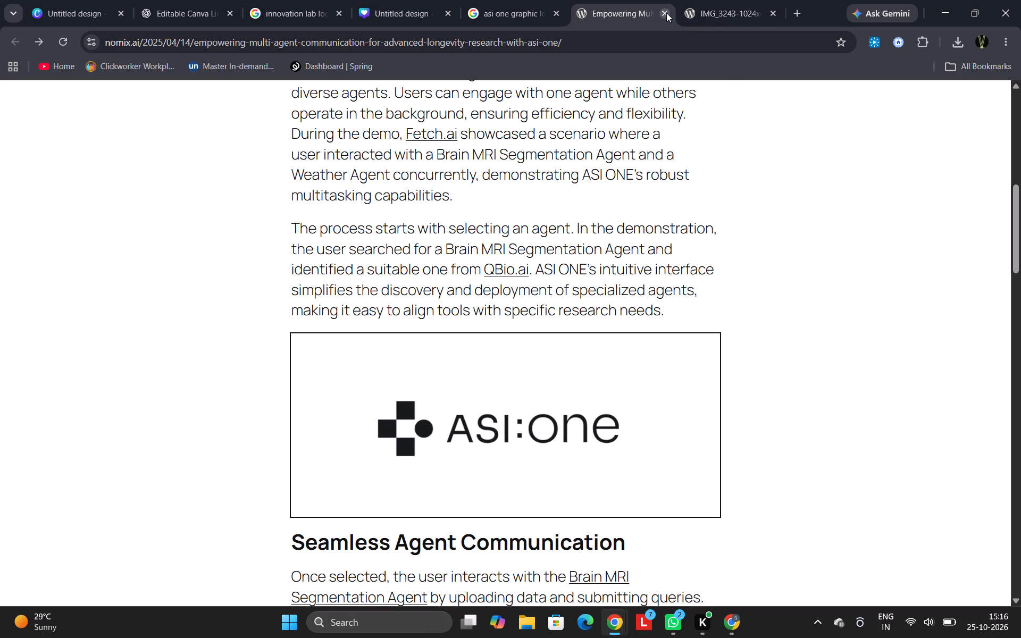
pyautogui.click(666, 13)
pyautogui.click(557, 16)
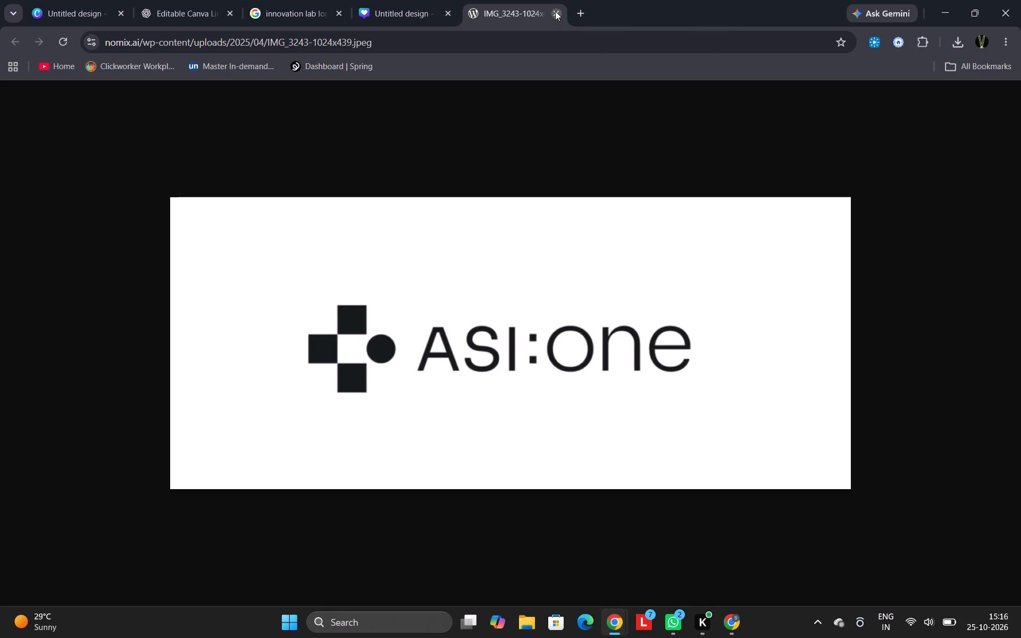
pyautogui.click(555, 11)
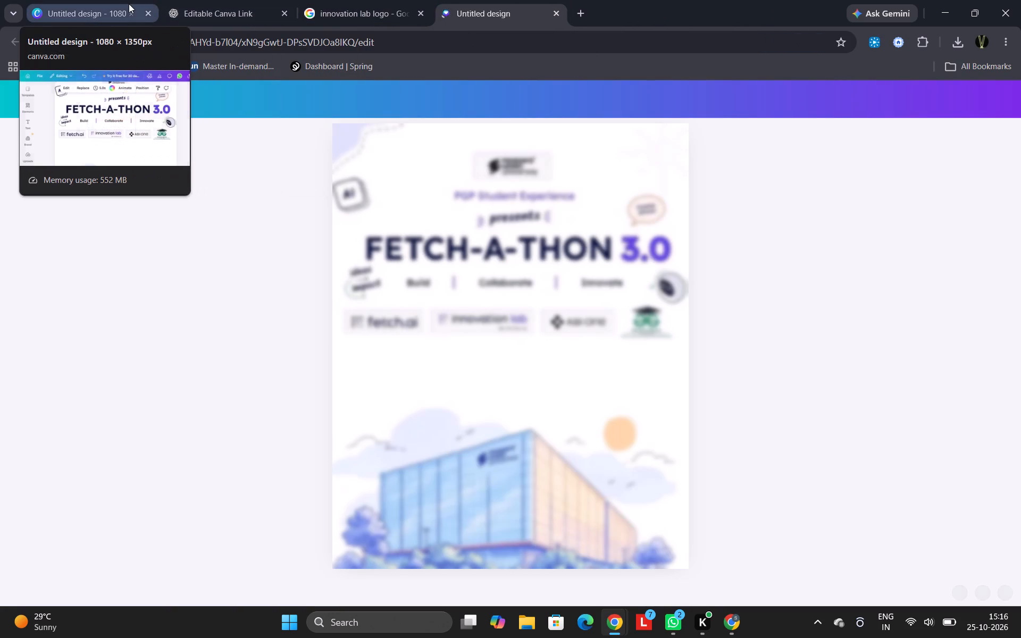
pyautogui.click(418, 15)
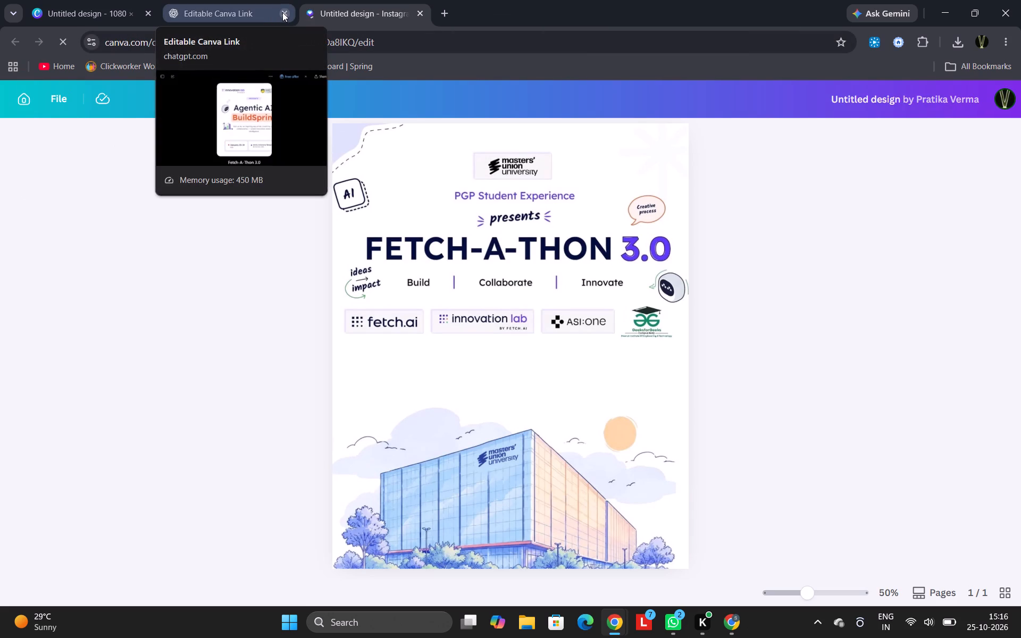
pyautogui.click(282, 12)
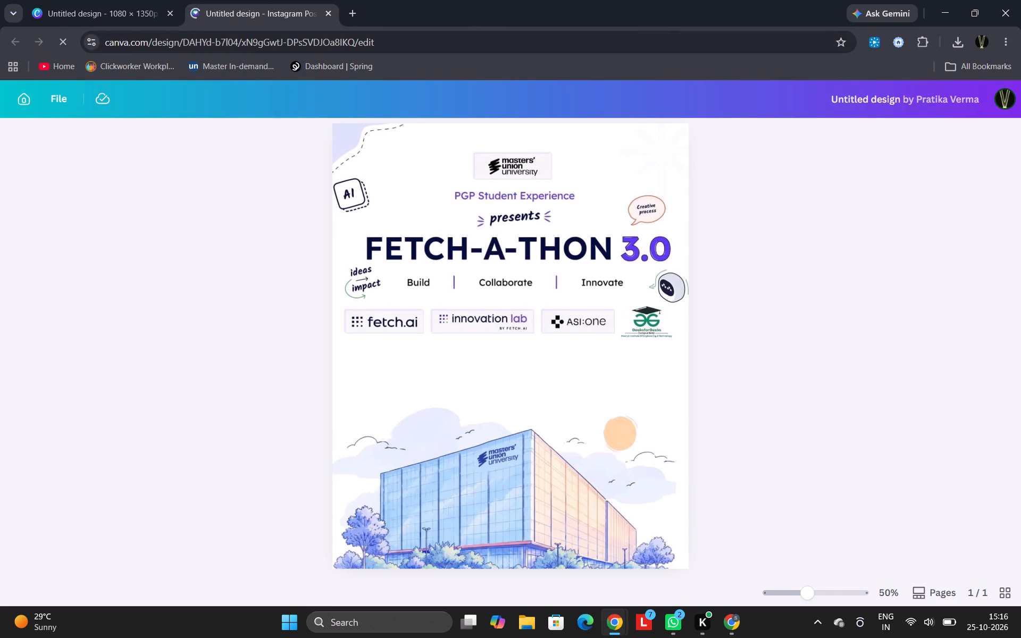
# Move that window's 1080 × 1350 Canva design into the main Chrome window and fit that window to half the screen.
pyautogui.moveTo(506, 7); pyautogui.dragTo(497, 235)
pyautogui.moveTo(293, 226); pyautogui.dragTo(459, 177)
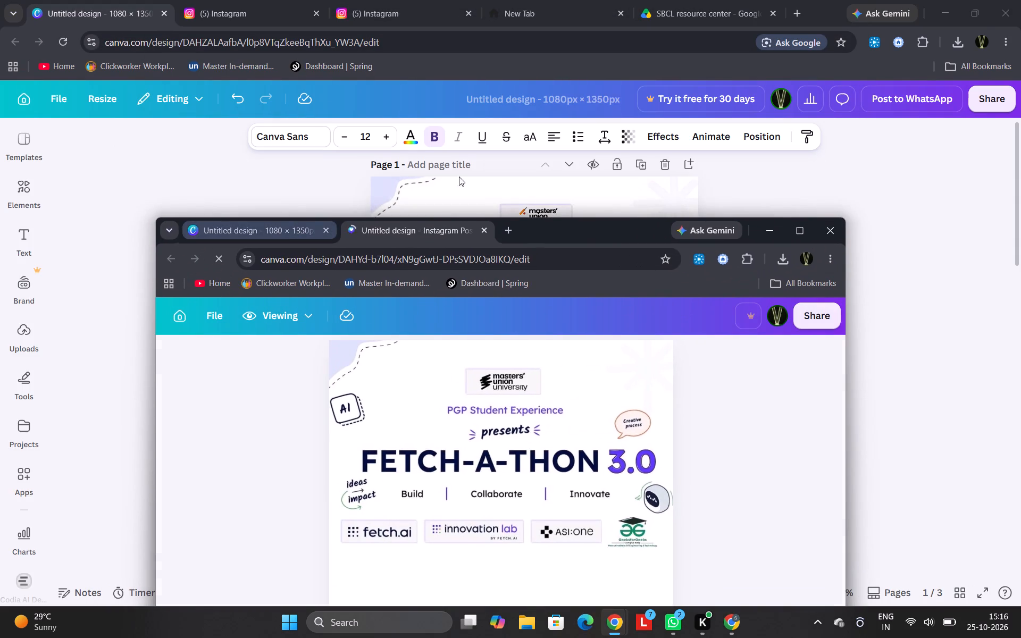
pyautogui.moveTo(459, 177); pyautogui.dragTo(788, 17)
pyautogui.moveTo(819, 15); pyautogui.dragTo(1020, 212)
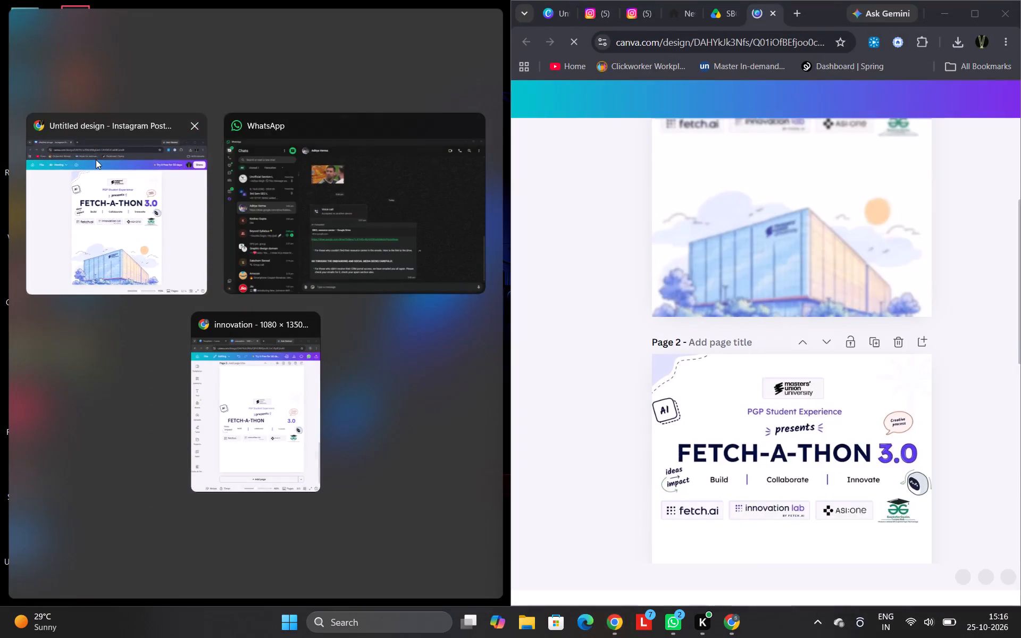
# View the view-only Instagram Post version of the FETCH-A-THON poster beside the editable design, then close its window.
pyautogui.click(96, 159)
pyautogui.moveTo(147, 9); pyautogui.dragTo(806, 36)
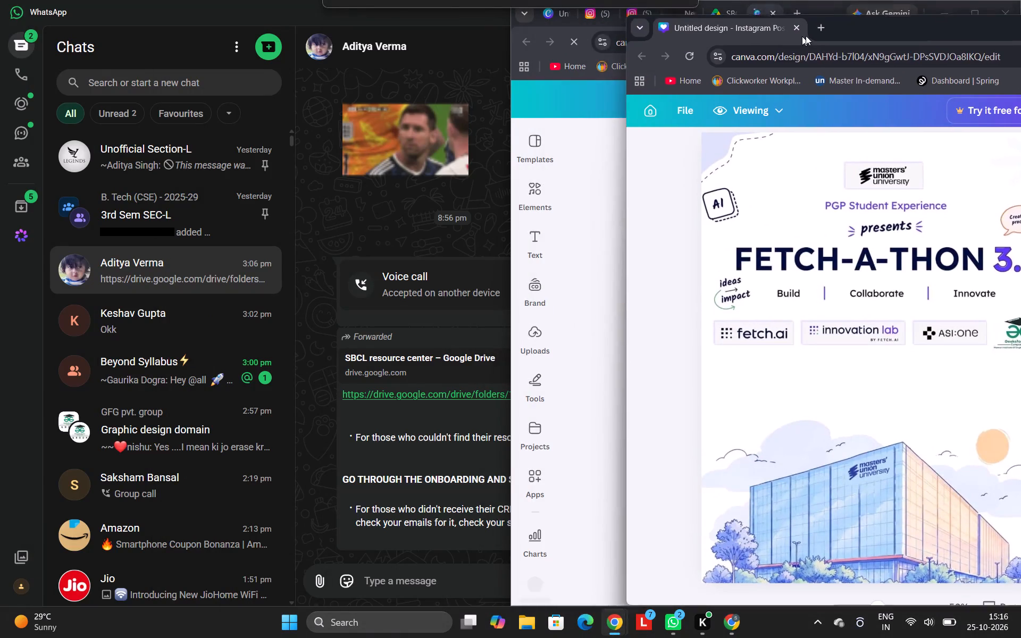
pyautogui.moveTo(806, 36); pyautogui.dragTo(0, 117)
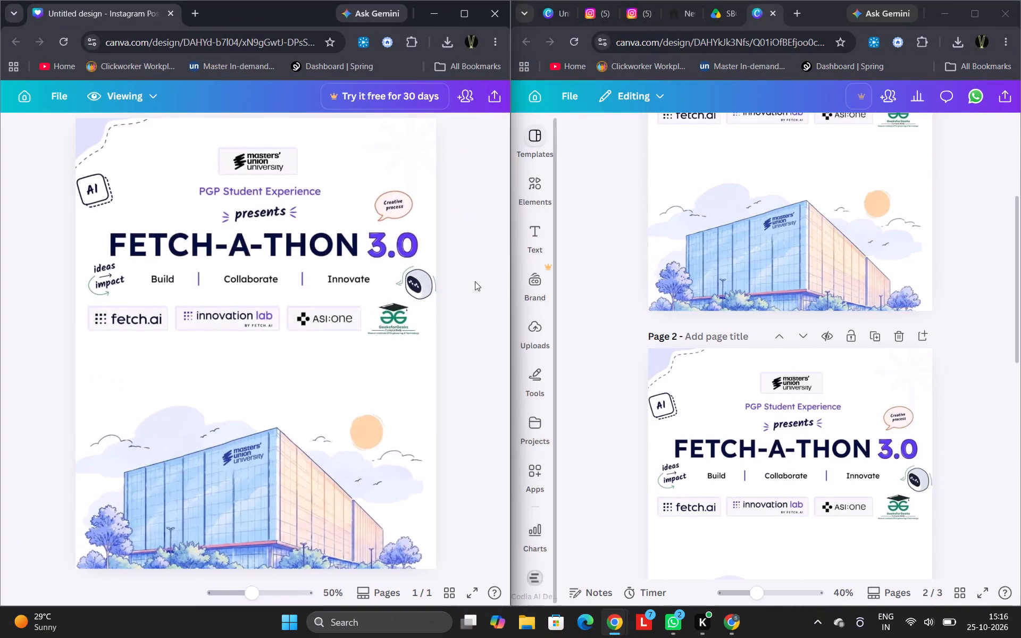
pyautogui.scroll(-2, 342, 326)
pyautogui.moveTo(249, 595); pyautogui.dragTo(231, 597)
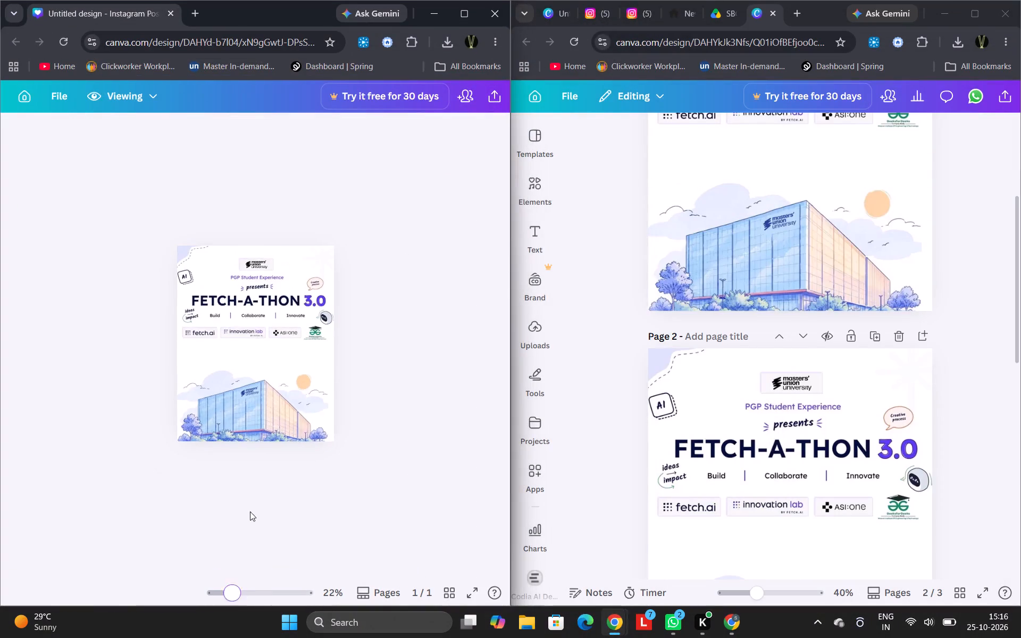
pyautogui.scroll(4, 302, 427)
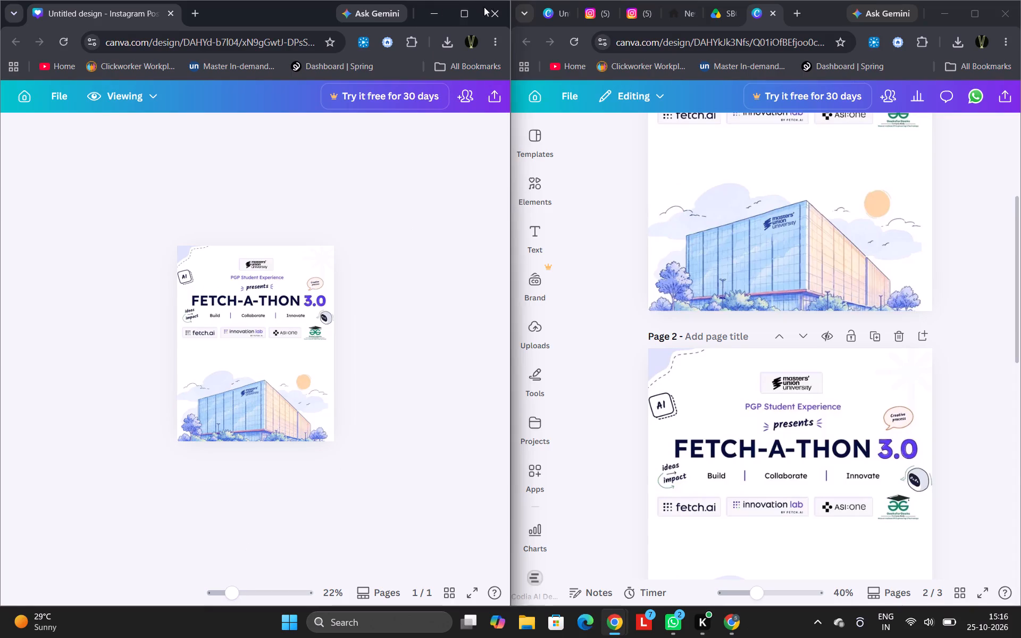
pyautogui.click(493, 6)
pyautogui.scroll(13, 919, 278)
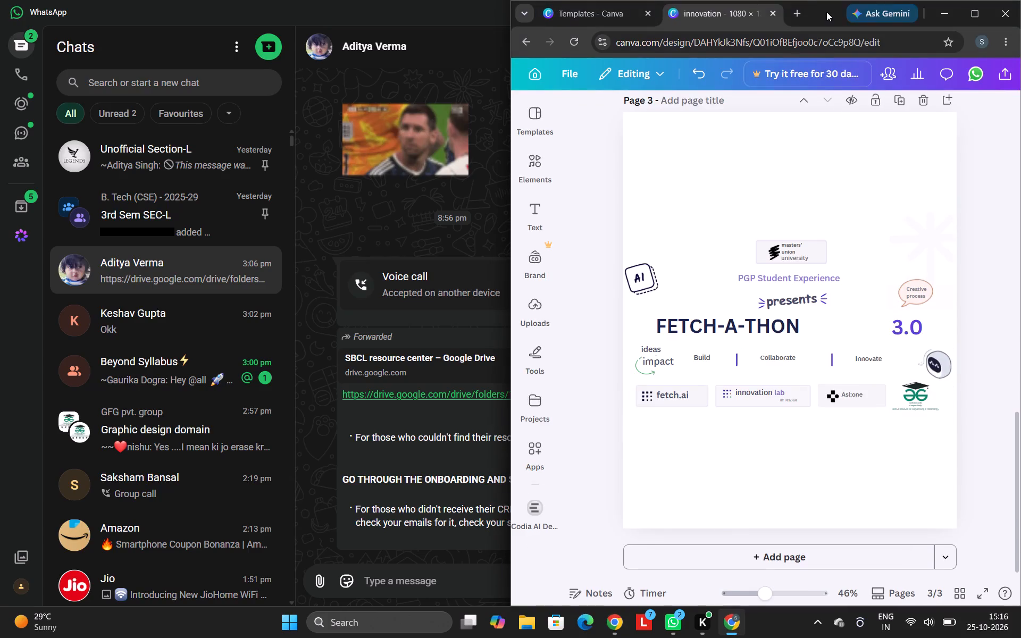
pyautogui.moveTo(826, 12); pyautogui.dragTo(0, 233)
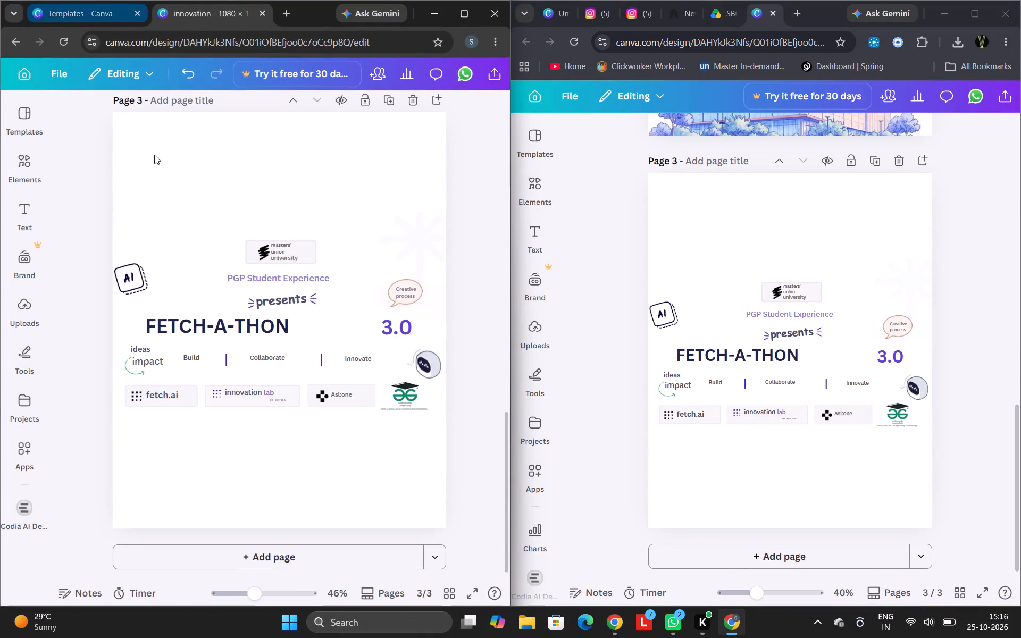
pyautogui.scroll(13, 329, 284)
pyautogui.scroll(-14, 349, 282)
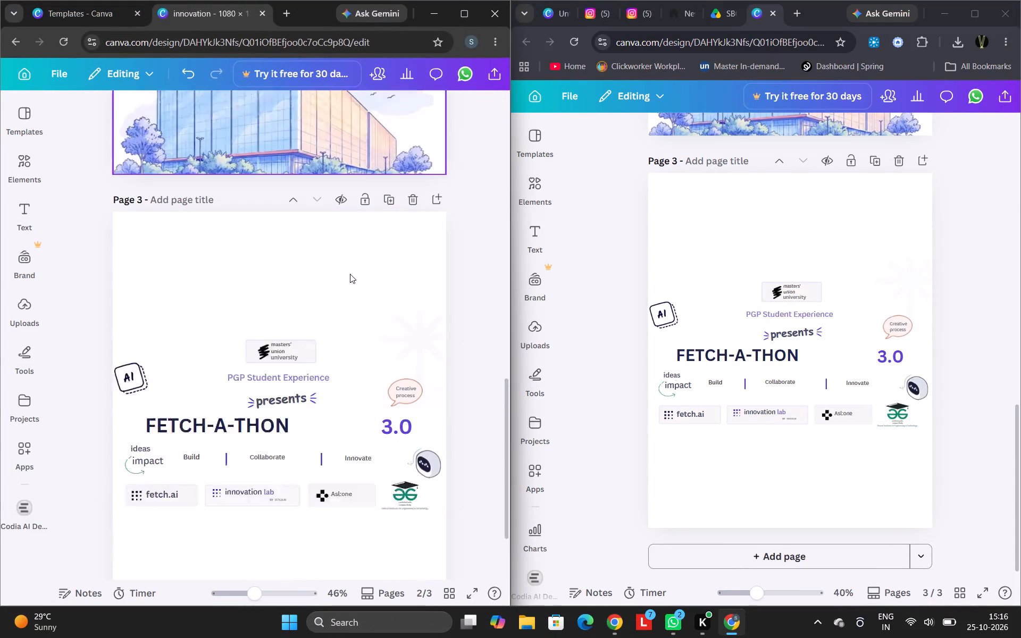
pyautogui.scroll(-7, 351, 271)
pyautogui.scroll(1, 354, 271)
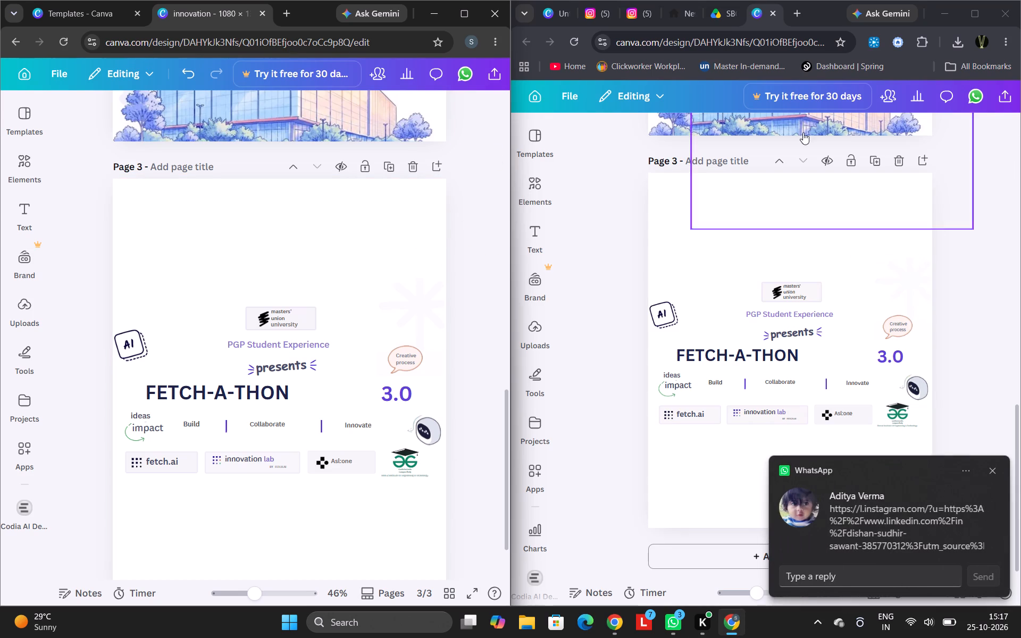
# Show page 1 of the "innovation" design as reference beside page 3 of the untitled FETCH-A-THON design.
pyautogui.click(52, 9)
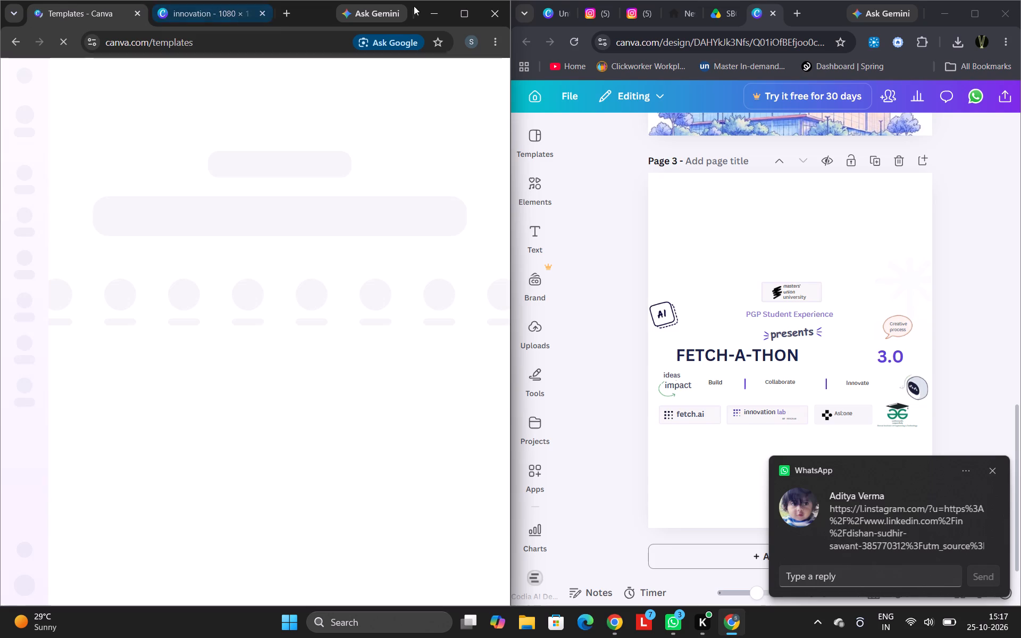
pyautogui.click(553, 9)
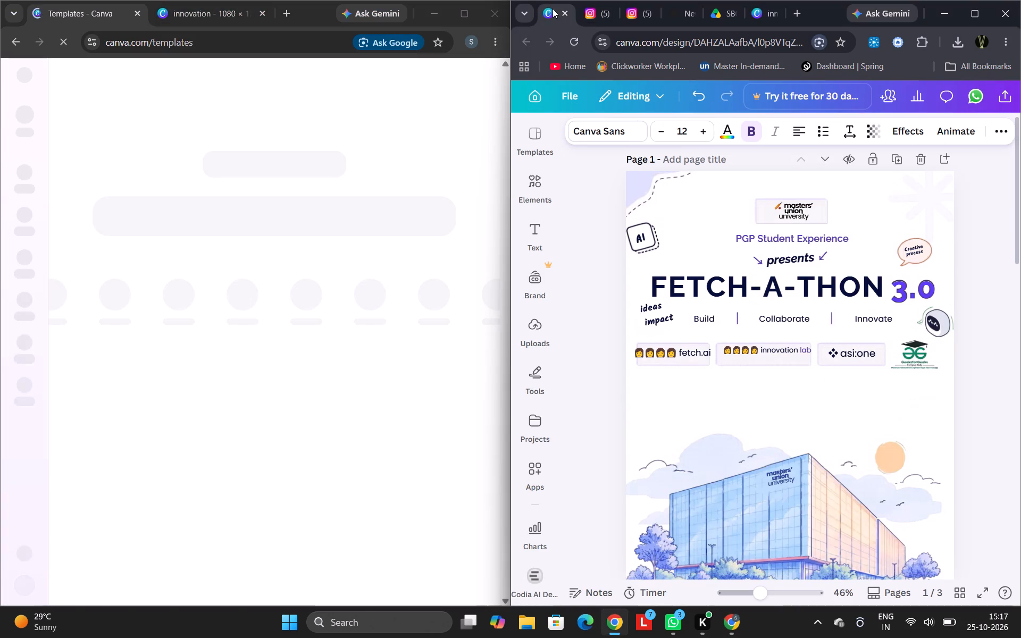
pyautogui.scroll(-19, 965, 348)
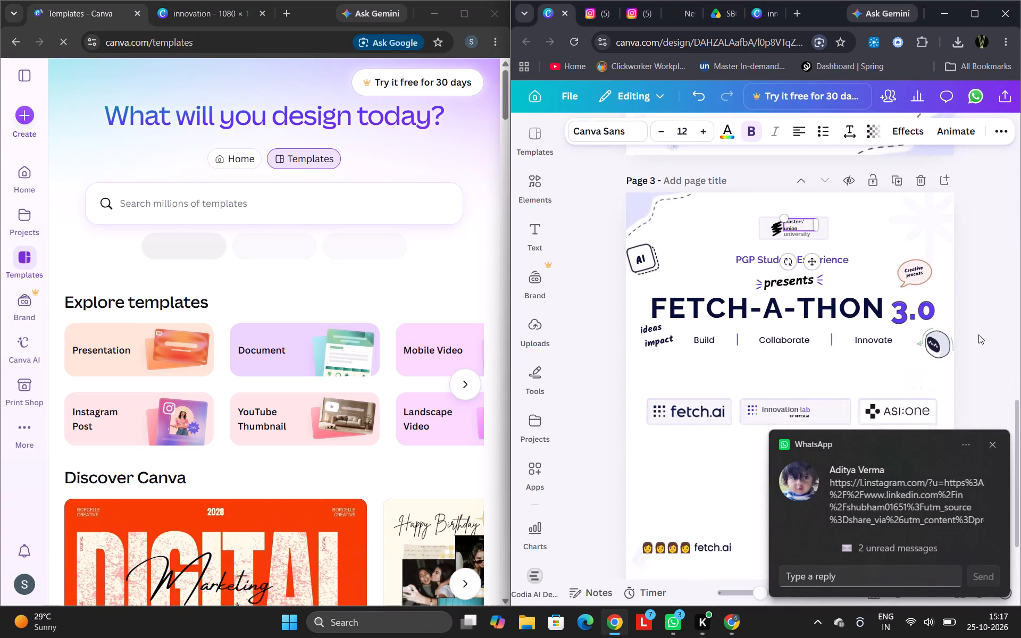
pyautogui.scroll(-9, 978, 334)
pyautogui.scroll(1, 983, 332)
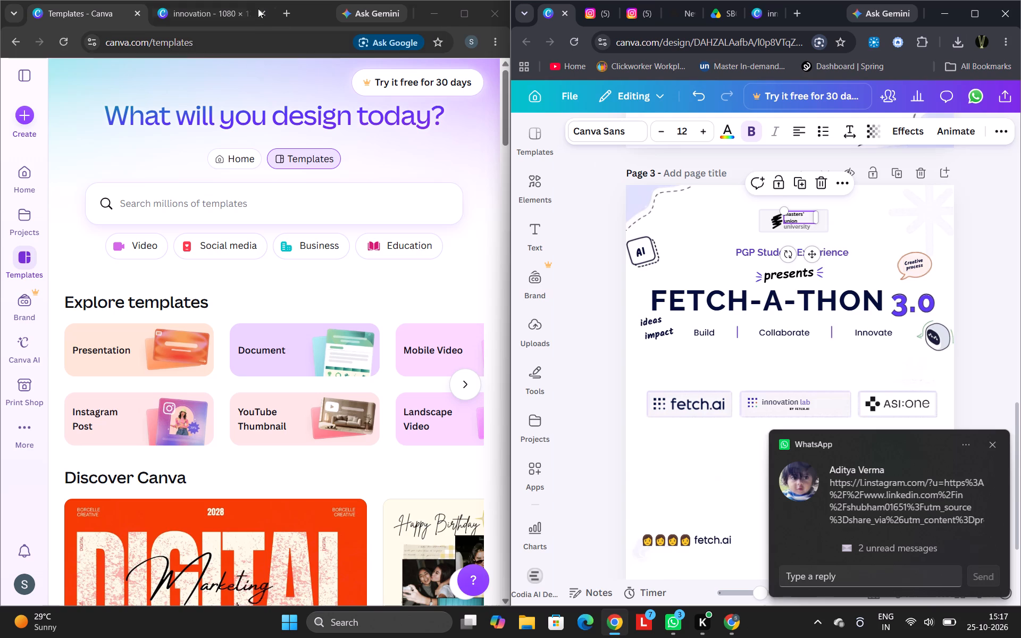
pyautogui.click(215, 6)
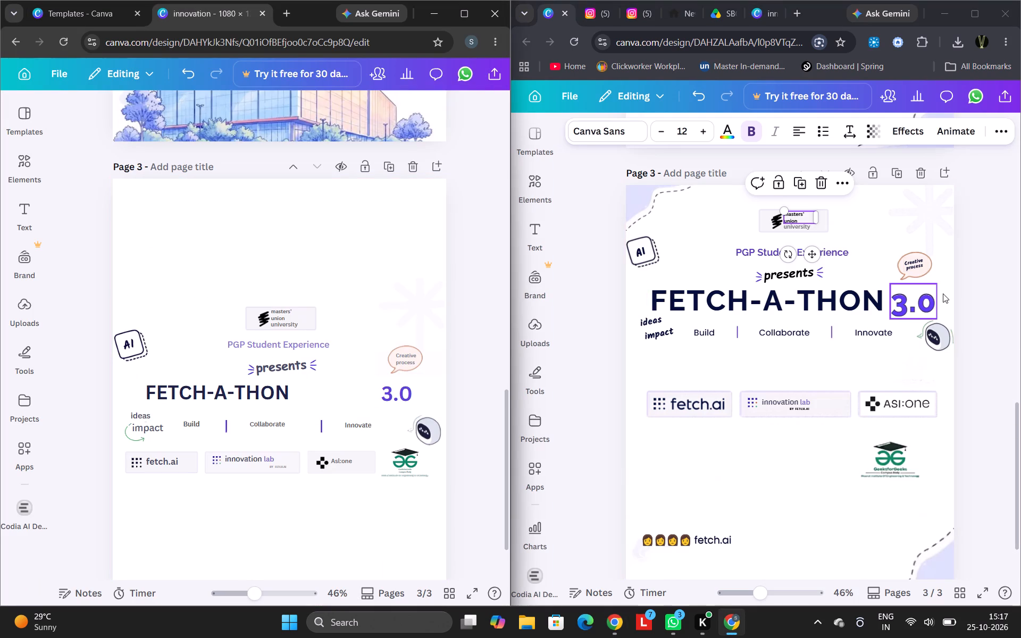
pyautogui.scroll(2, 468, 266)
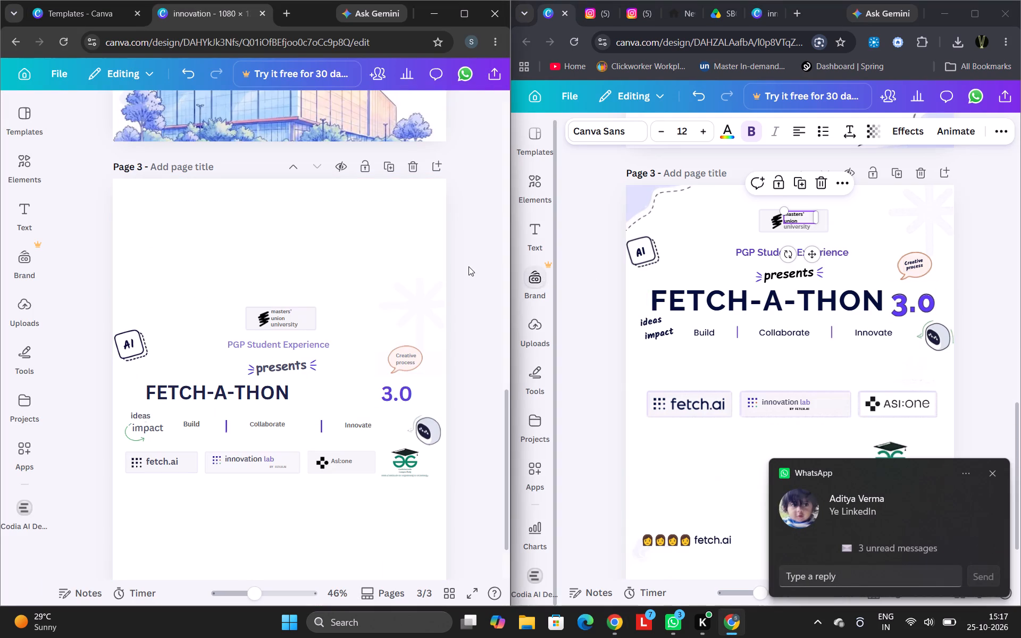
pyautogui.scroll(20, 468, 266)
pyautogui.scroll(2, 468, 266)
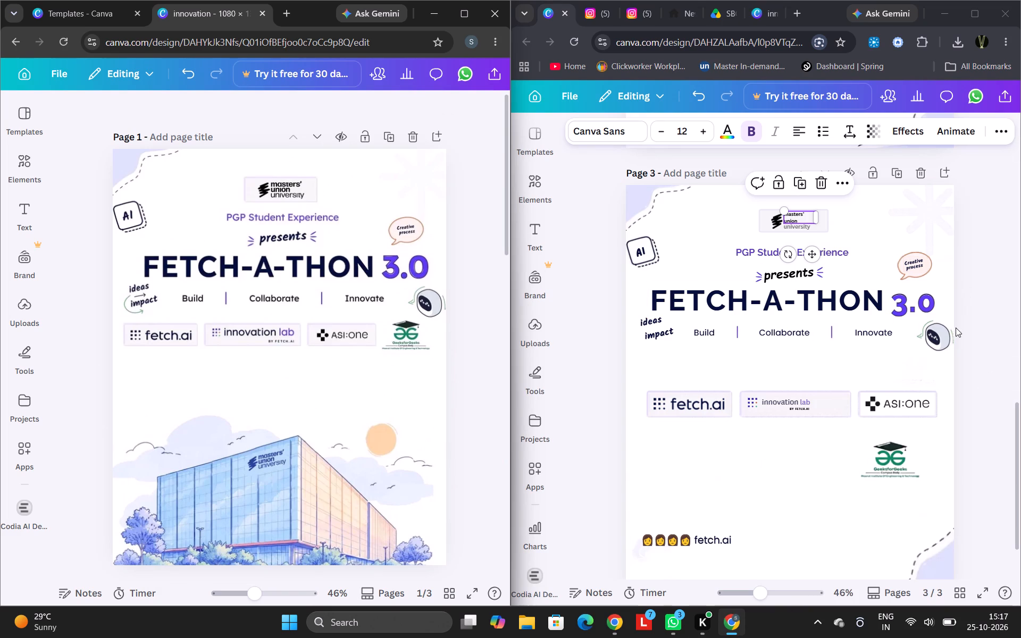
# Select the text of the masters' union university logo on page 3 of the untitled design.
pyautogui.click(965, 309)
pyautogui.click(794, 214)
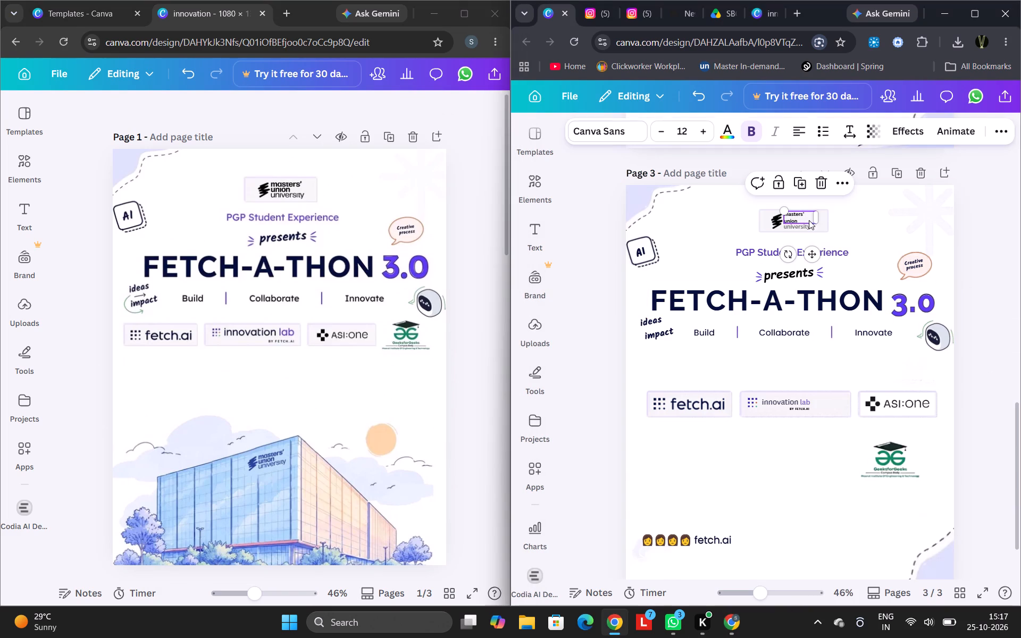
# Set the font size of the "masters' union" text in the page 3 university logo to 13.
pyautogui.click(706, 131)
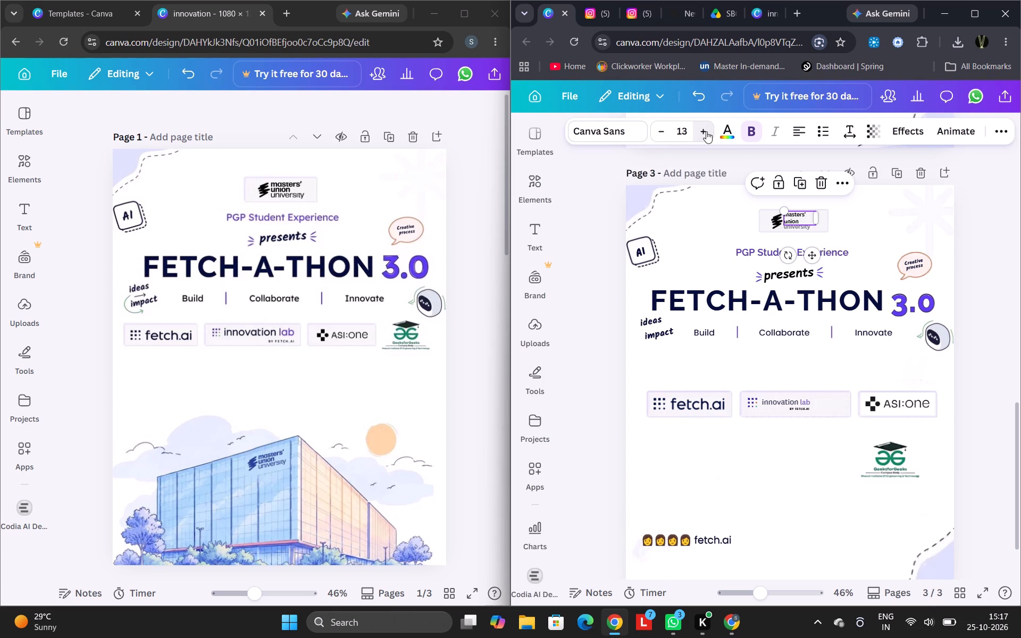
# Change the color of the "university" text in the page 3 logo to black.
pyautogui.click(805, 227)
pyautogui.click(736, 133)
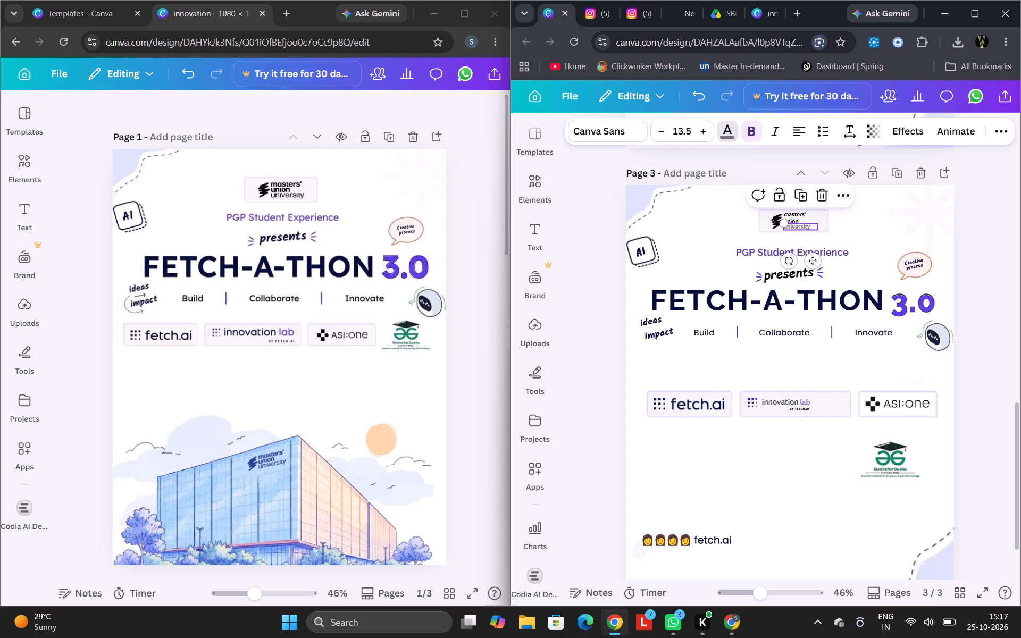
pyautogui.click(714, 305)
pyautogui.click(698, 301)
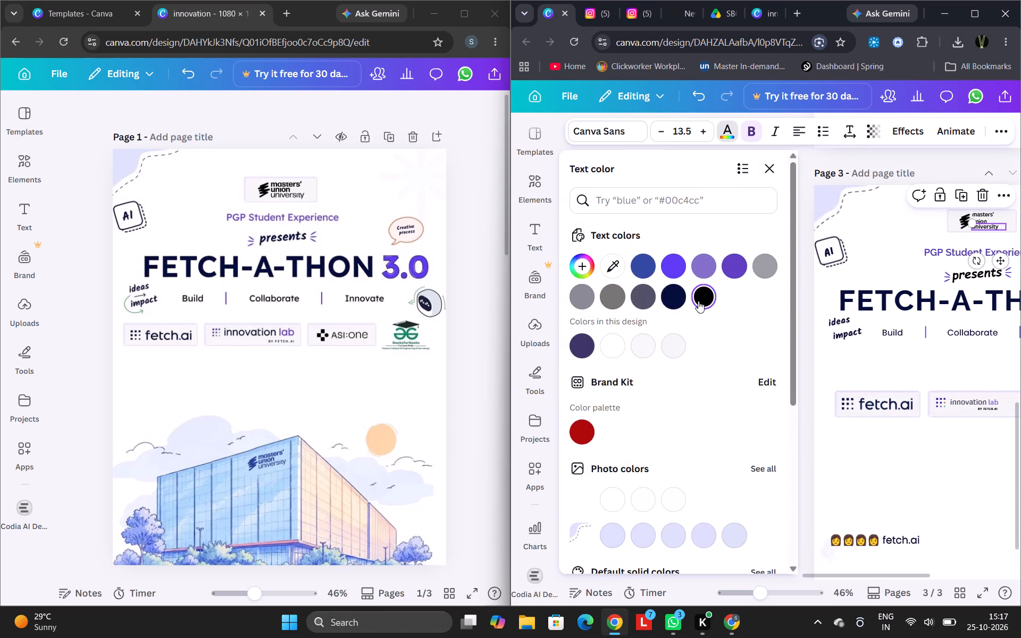
pyautogui.click(771, 166)
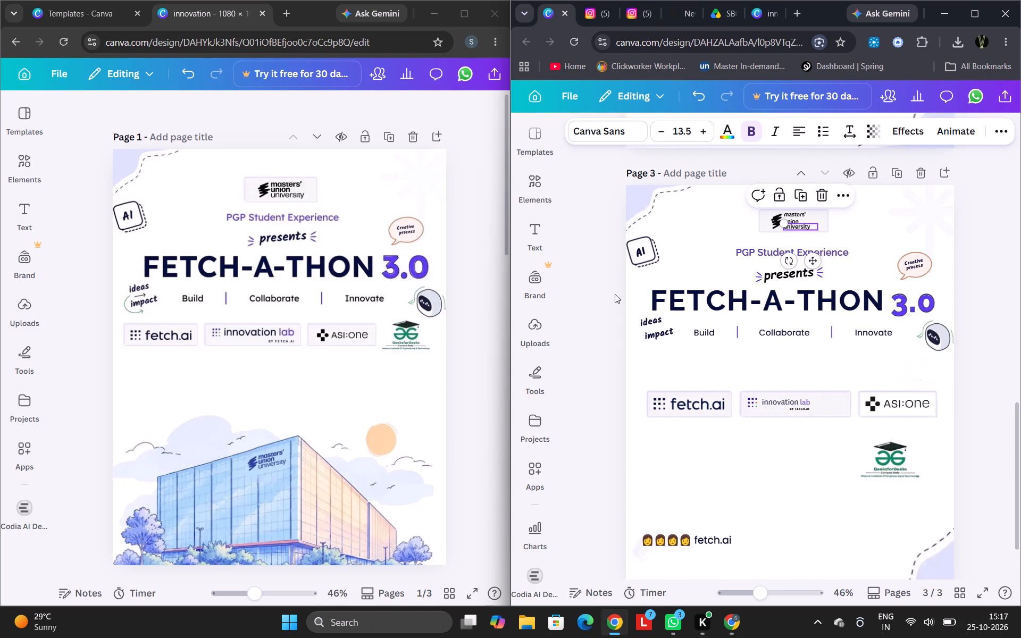
pyautogui.click(606, 293)
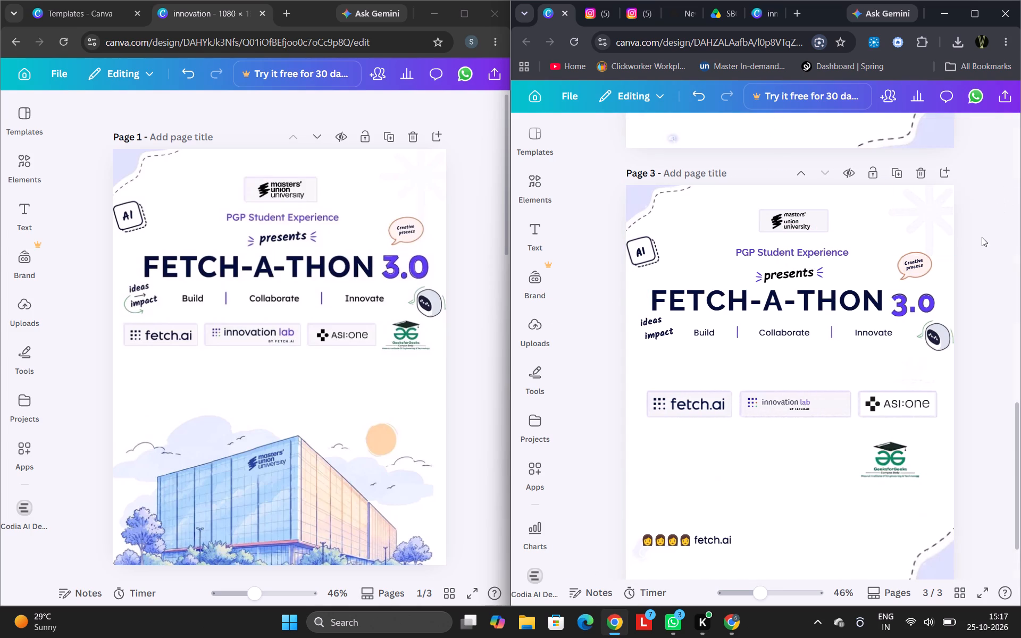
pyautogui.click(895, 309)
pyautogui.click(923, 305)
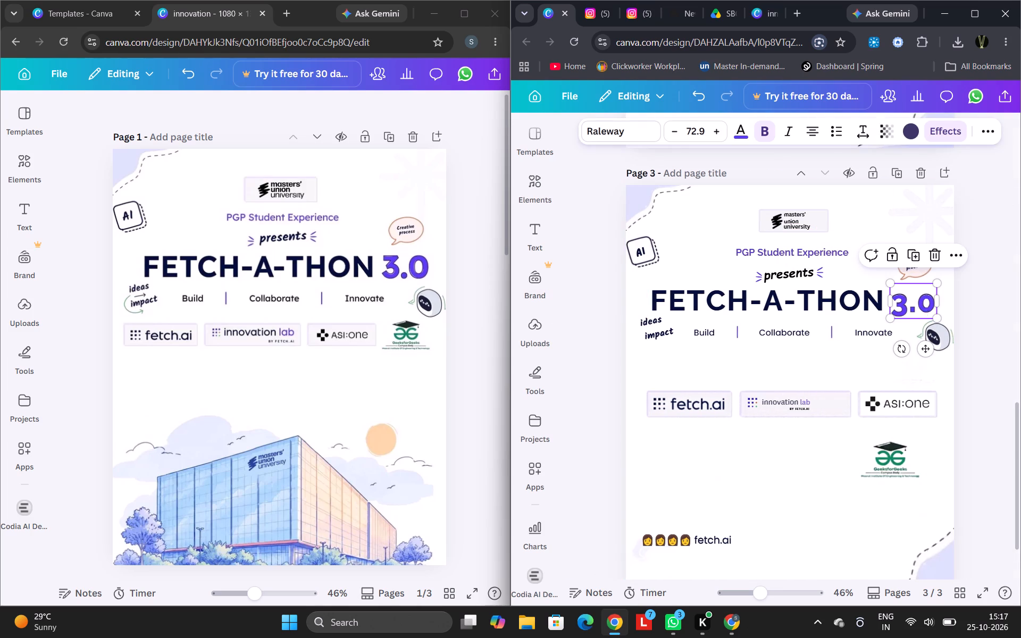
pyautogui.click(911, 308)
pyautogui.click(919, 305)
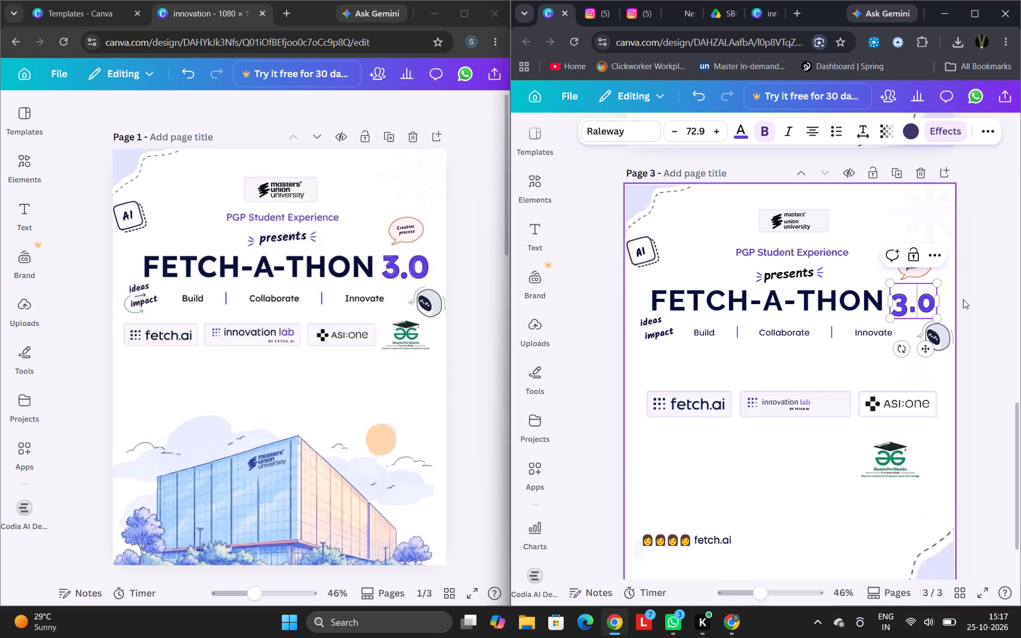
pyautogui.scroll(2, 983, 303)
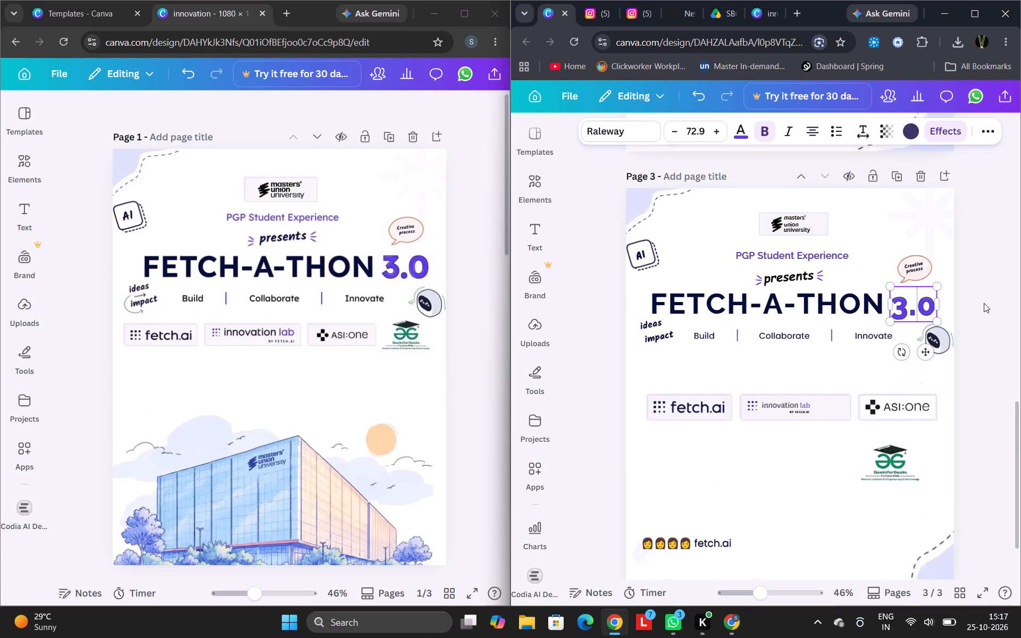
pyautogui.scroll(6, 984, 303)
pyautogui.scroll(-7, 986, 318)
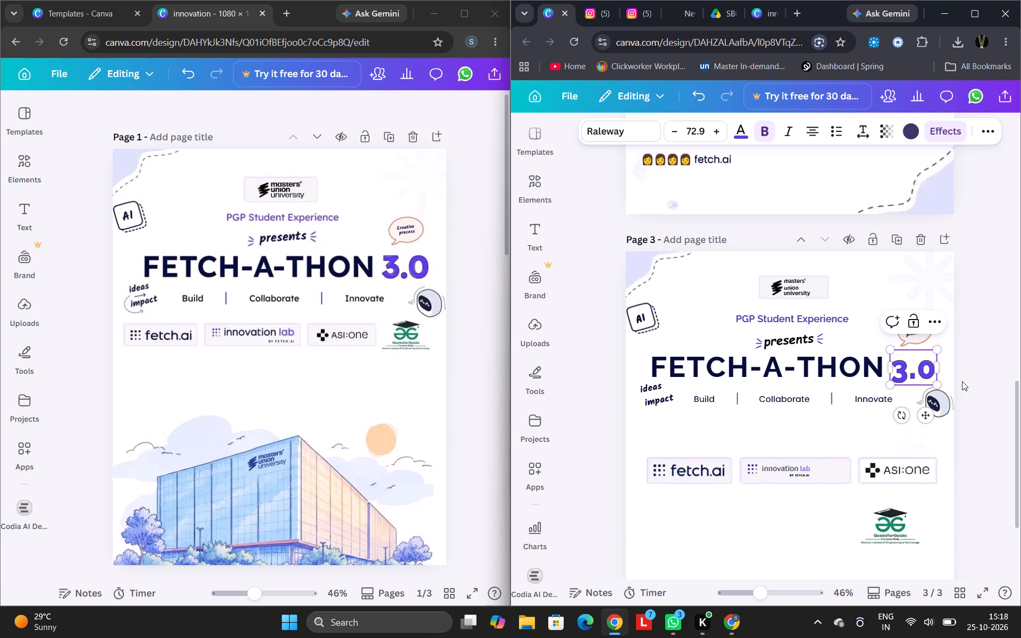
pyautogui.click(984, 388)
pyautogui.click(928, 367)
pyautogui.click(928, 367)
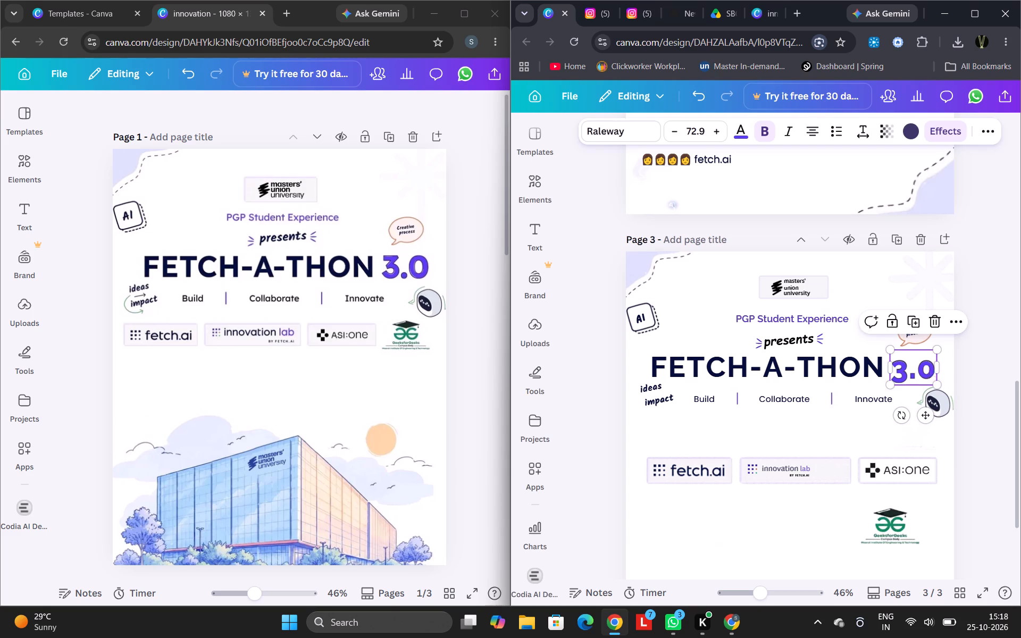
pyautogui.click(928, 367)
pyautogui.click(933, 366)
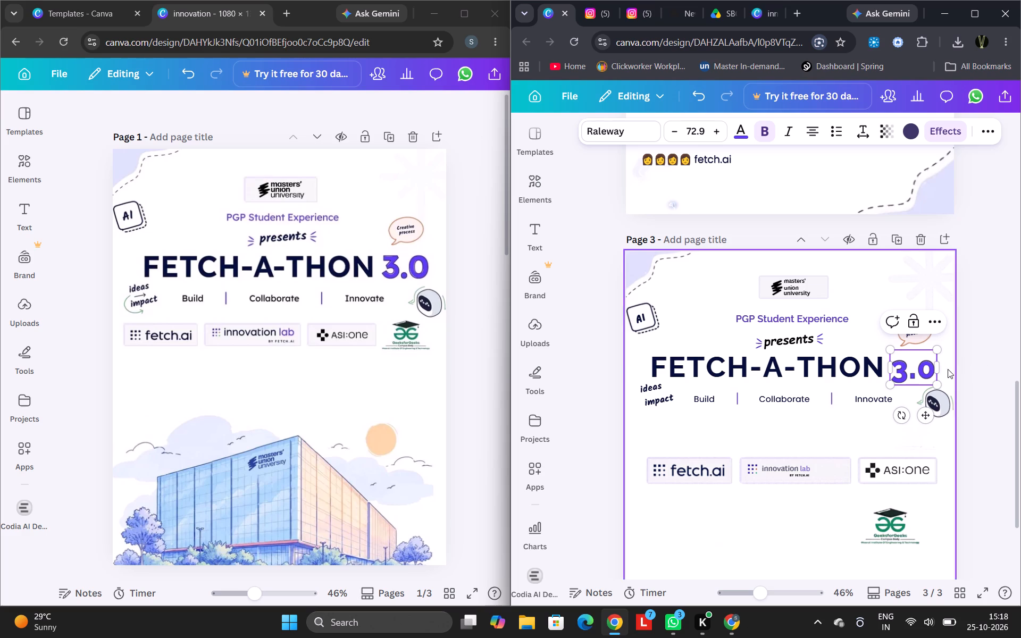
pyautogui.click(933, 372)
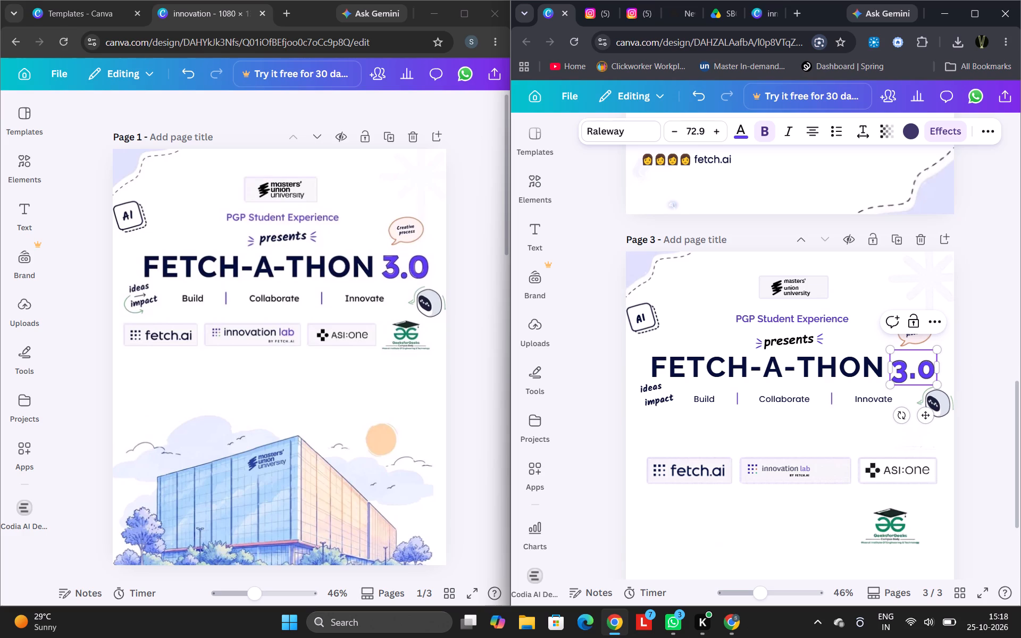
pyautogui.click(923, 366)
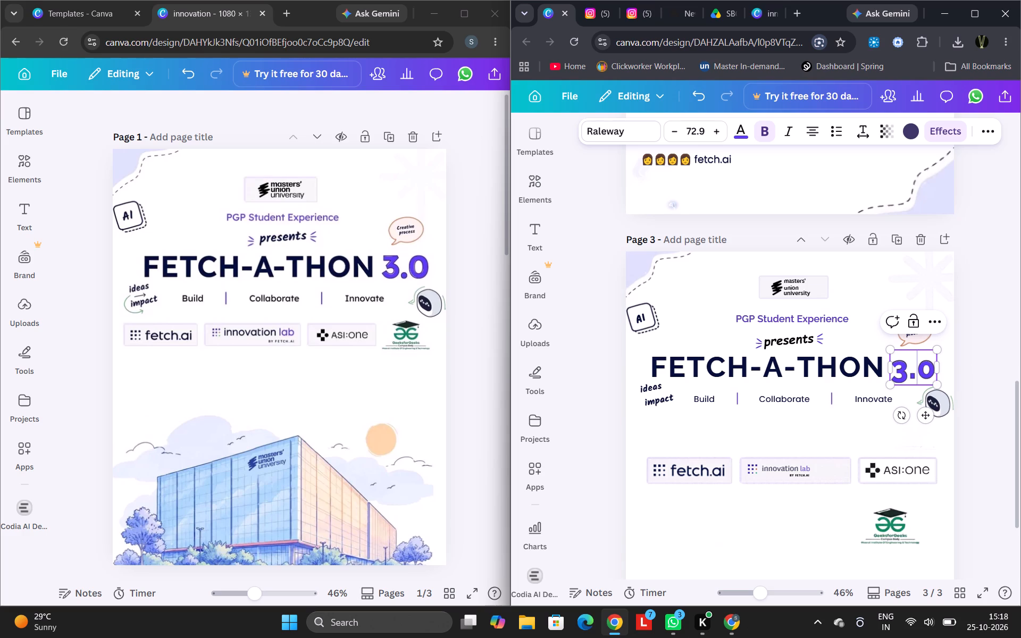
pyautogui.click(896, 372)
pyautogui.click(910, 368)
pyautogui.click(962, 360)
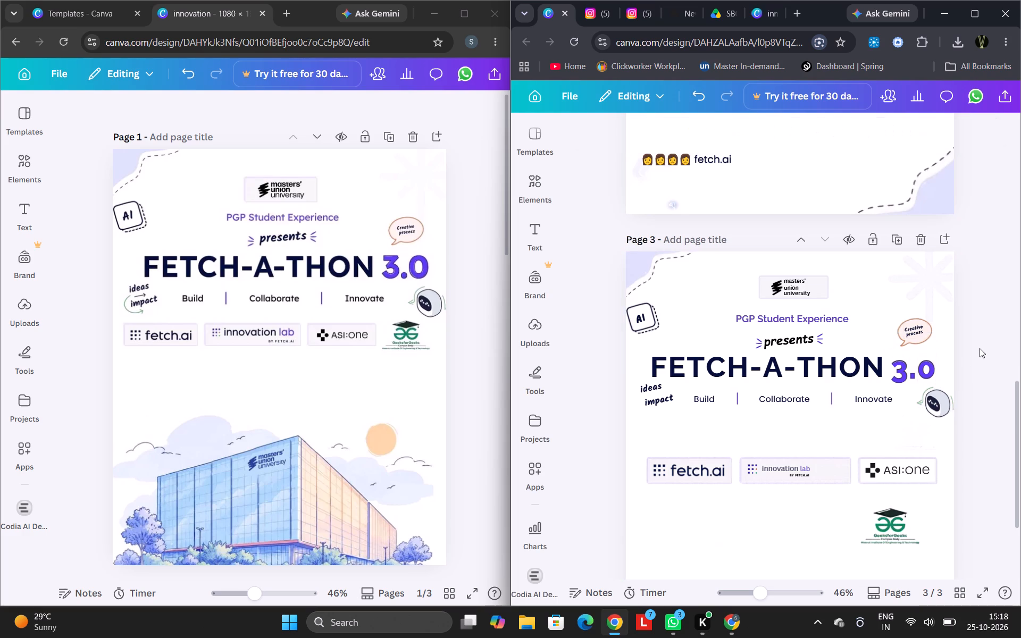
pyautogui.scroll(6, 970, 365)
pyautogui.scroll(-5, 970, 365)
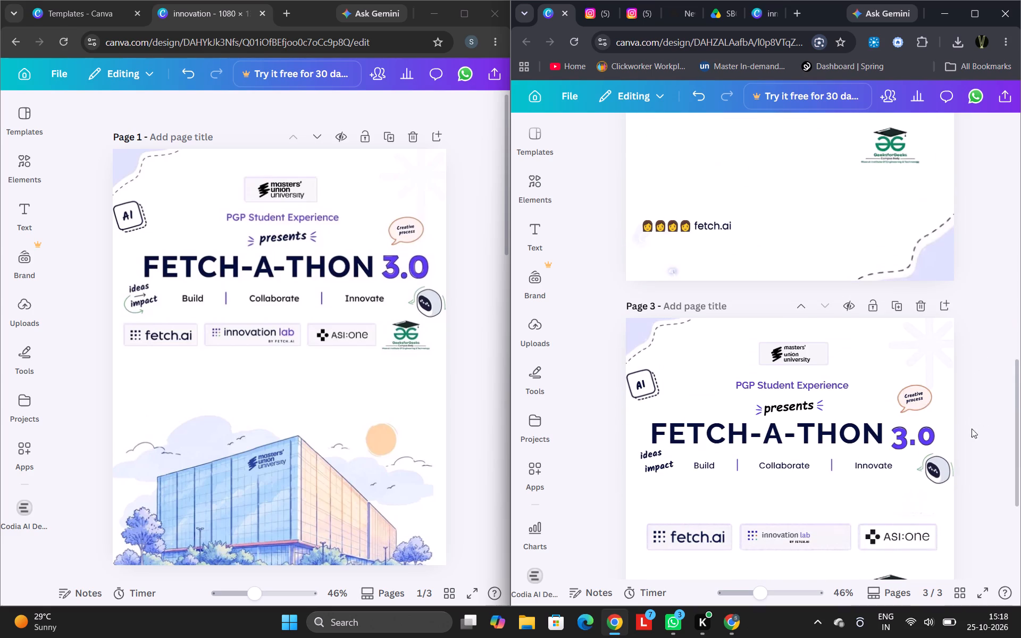
# Nudge the page 3 "3.0" text up slightly so it lines up with the FETCH-A-THON heading.
pyautogui.click(919, 441)
pyautogui.click(923, 482)
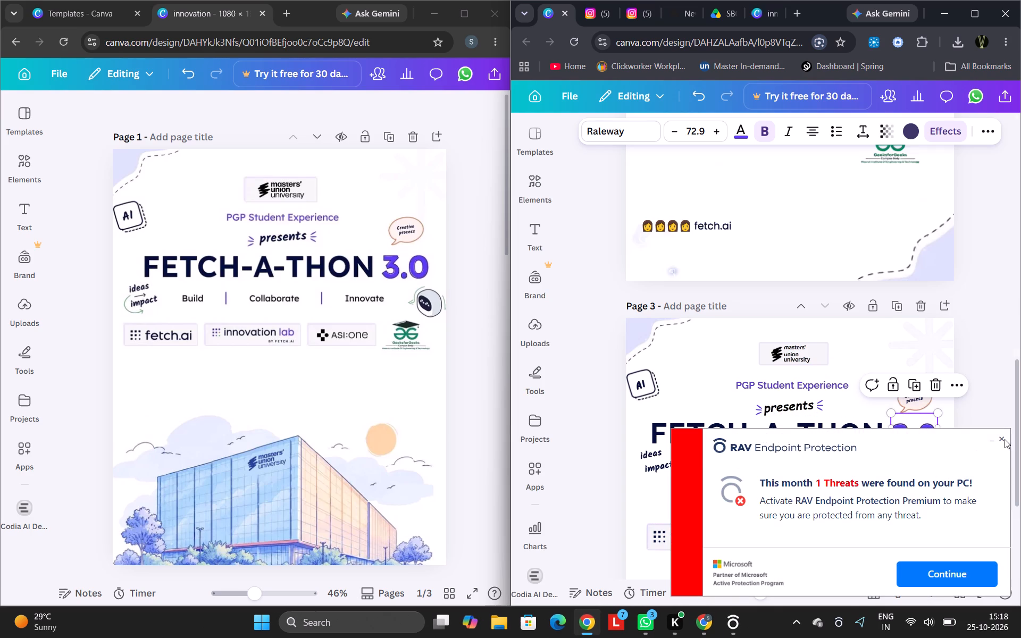
# Dismiss the RAV Endpoint Protection notification.
pyautogui.click(1003, 439)
pyautogui.scroll(1, 1005, 438)
pyautogui.click(1005, 438)
# Move the background box from behind the page 3 innovation lab logo into the empty space below it.
pyautogui.scroll(-2, 1005, 438)
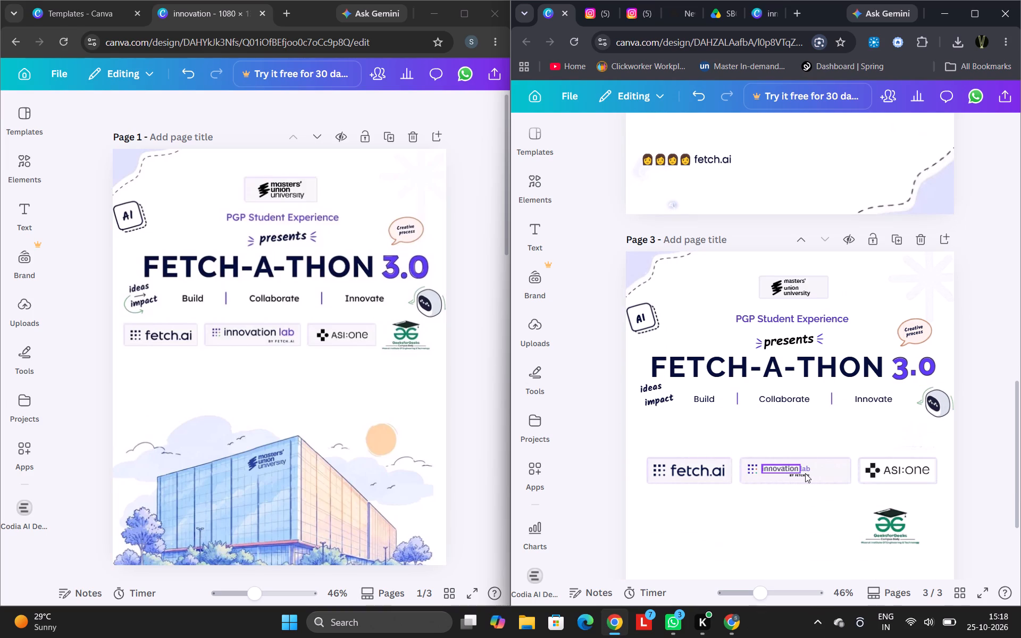
pyautogui.scroll(-10, 789, 471)
pyautogui.scroll(9, 798, 466)
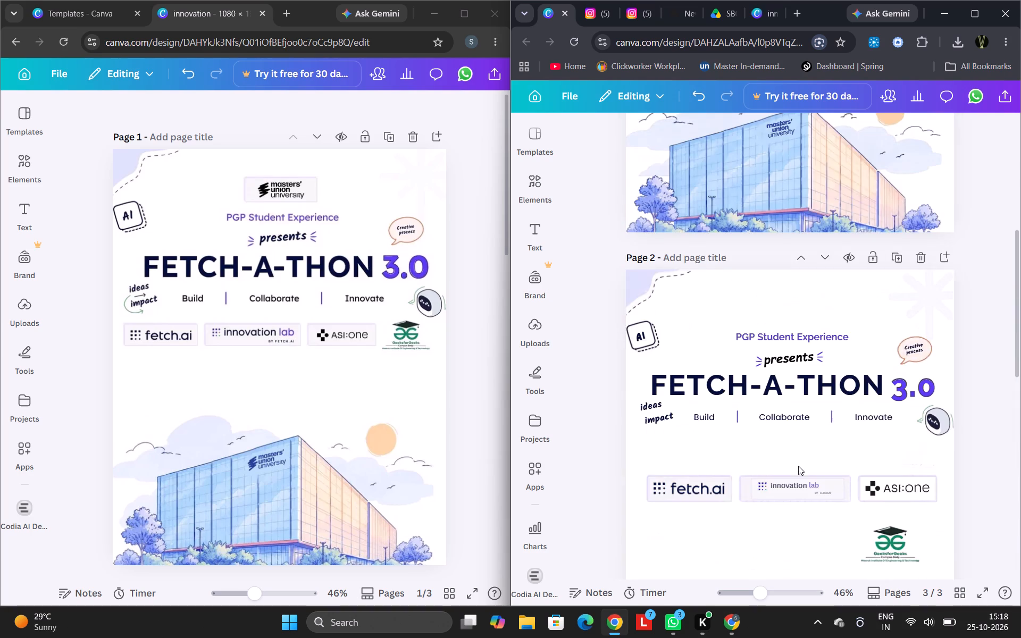
pyautogui.scroll(-20, 801, 465)
pyautogui.scroll(-5, 801, 465)
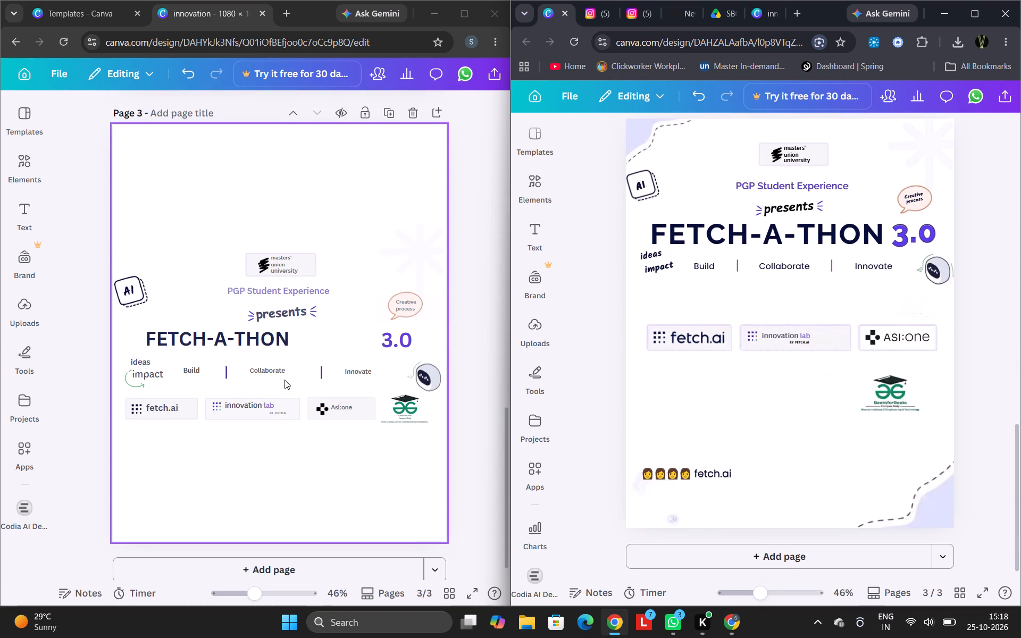
pyautogui.scroll(-3, 291, 380)
pyautogui.scroll(1, 798, 342)
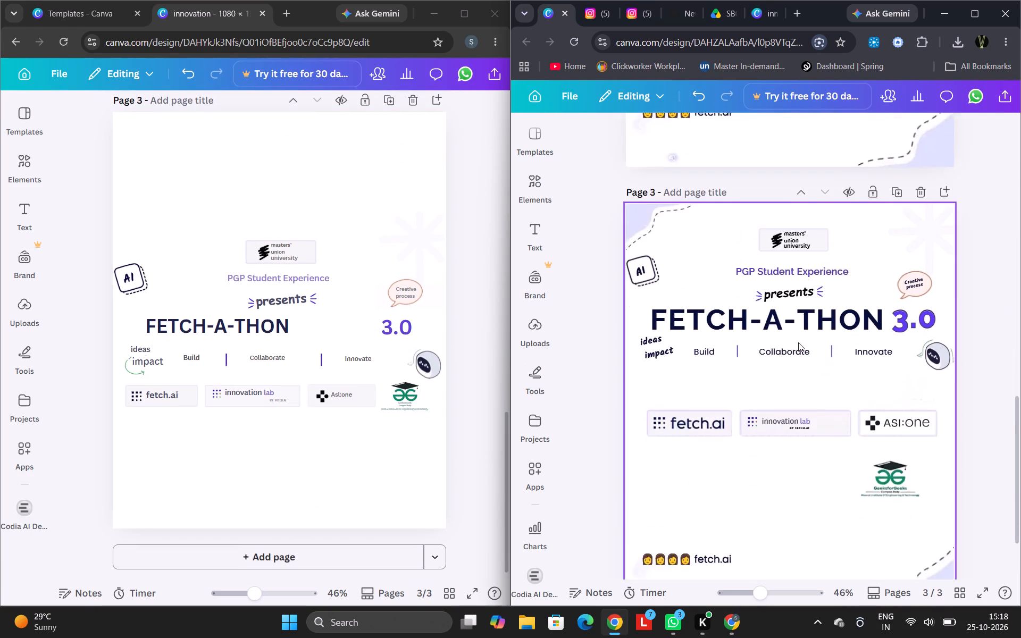
pyautogui.scroll(-4, 798, 382)
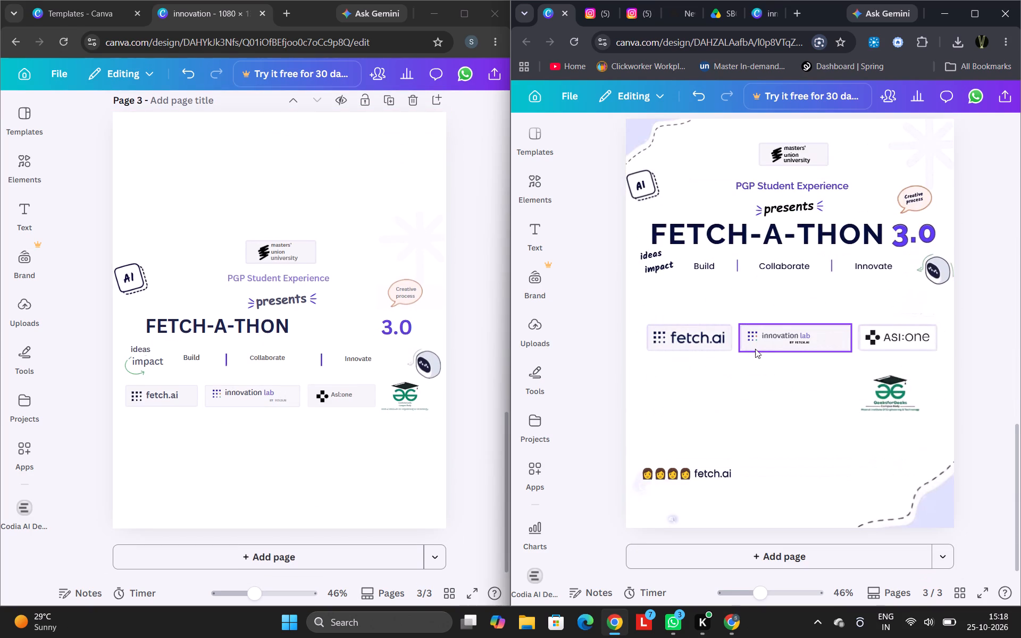
pyautogui.click(755, 349)
pyautogui.moveTo(809, 382); pyautogui.dragTo(809, 443)
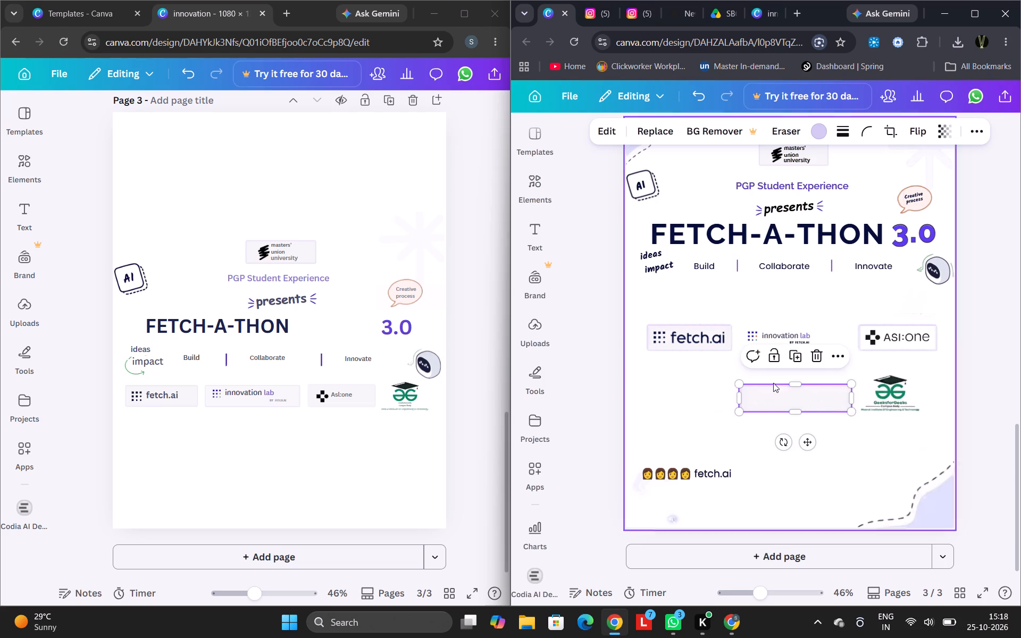
# Select the innovation lab logo's dots and text pieces together and enlarge them slightly to about 240 px wide.
pyautogui.click(744, 308)
pyautogui.moveTo(747, 326); pyautogui.dragTo(806, 354)
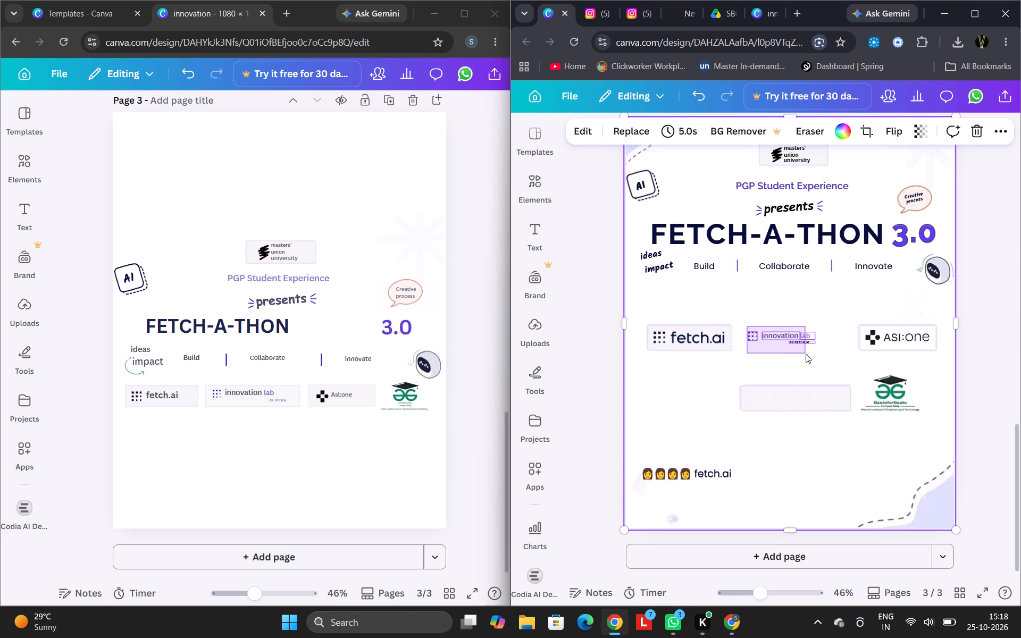
pyautogui.moveTo(806, 354); pyautogui.dragTo(822, 352)
pyautogui.moveTo(816, 346); pyautogui.dragTo(822, 346)
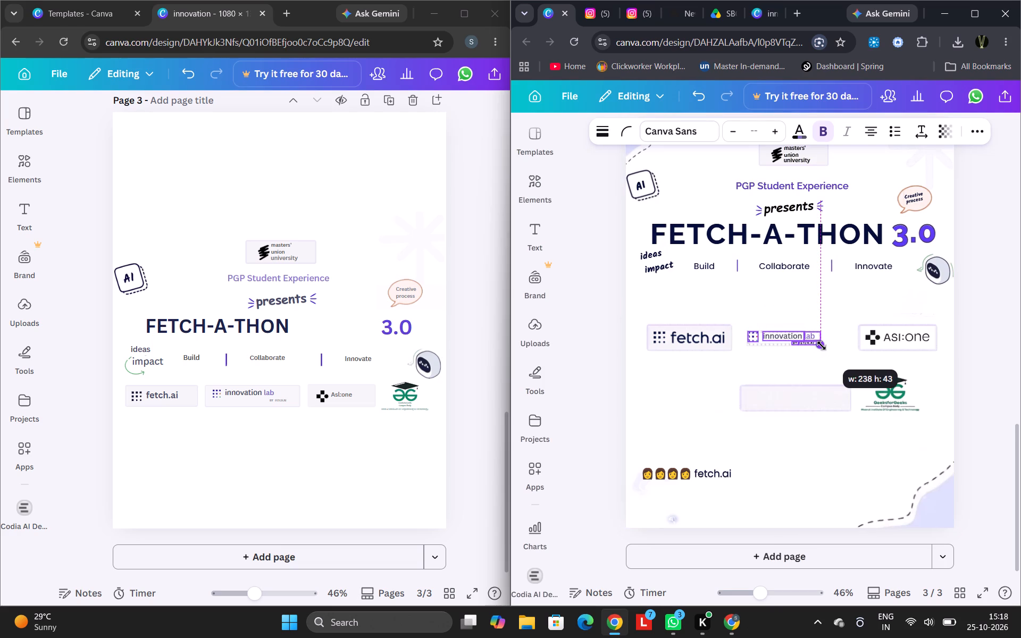
pyautogui.moveTo(822, 346); pyautogui.dragTo(824, 346)
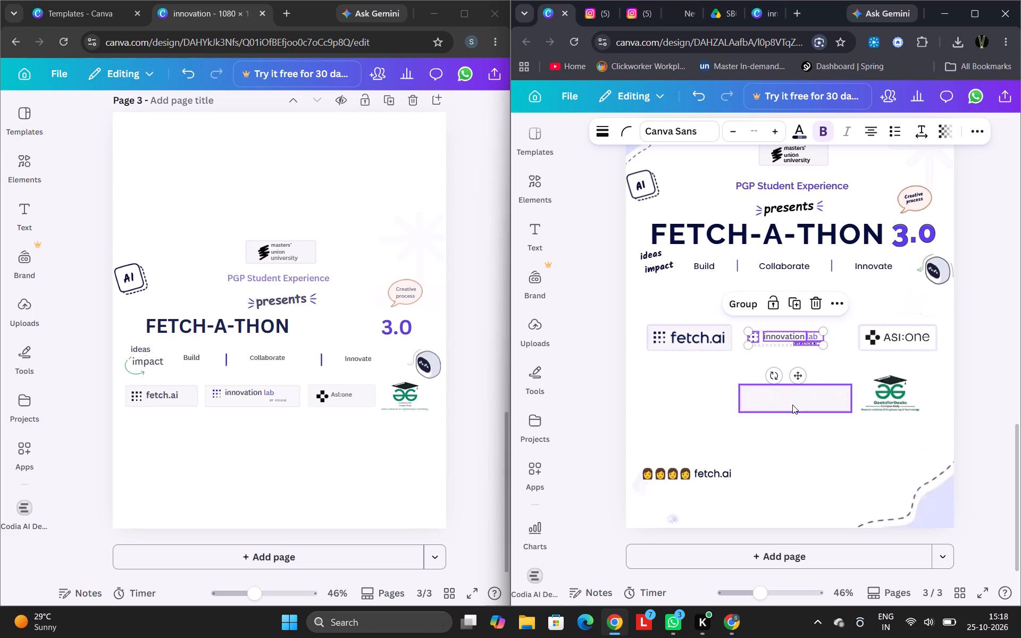
# Move the background box back behind the innovation lab logo, leaving 20 px to the fetch.ai and ASI:one boxes.
pyautogui.click(792, 405)
pyautogui.moveTo(792, 402); pyautogui.dragTo(793, 345)
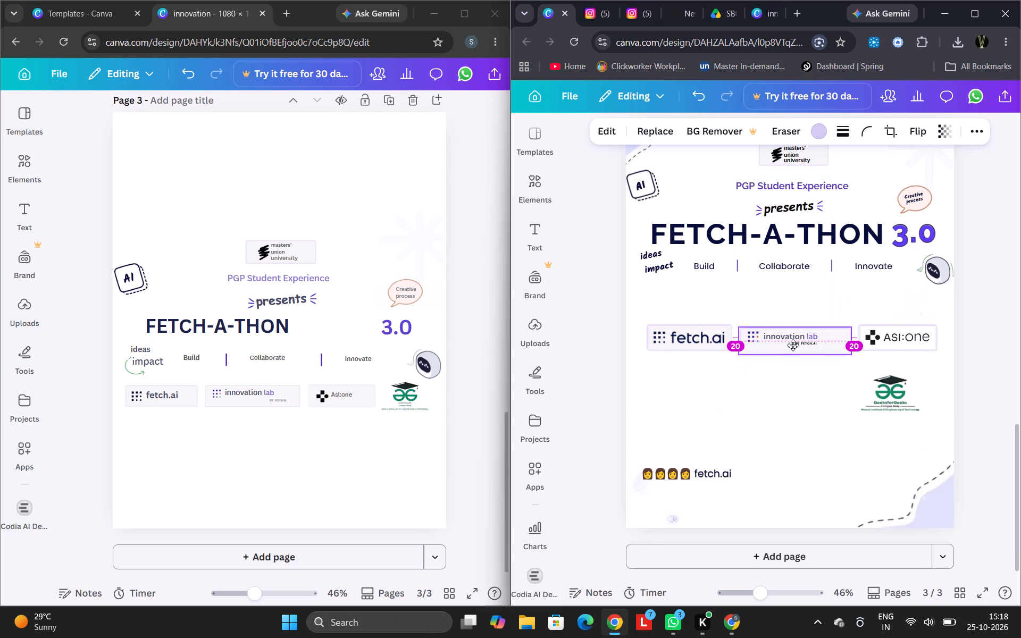
pyautogui.moveTo(793, 345); pyautogui.dragTo(793, 342)
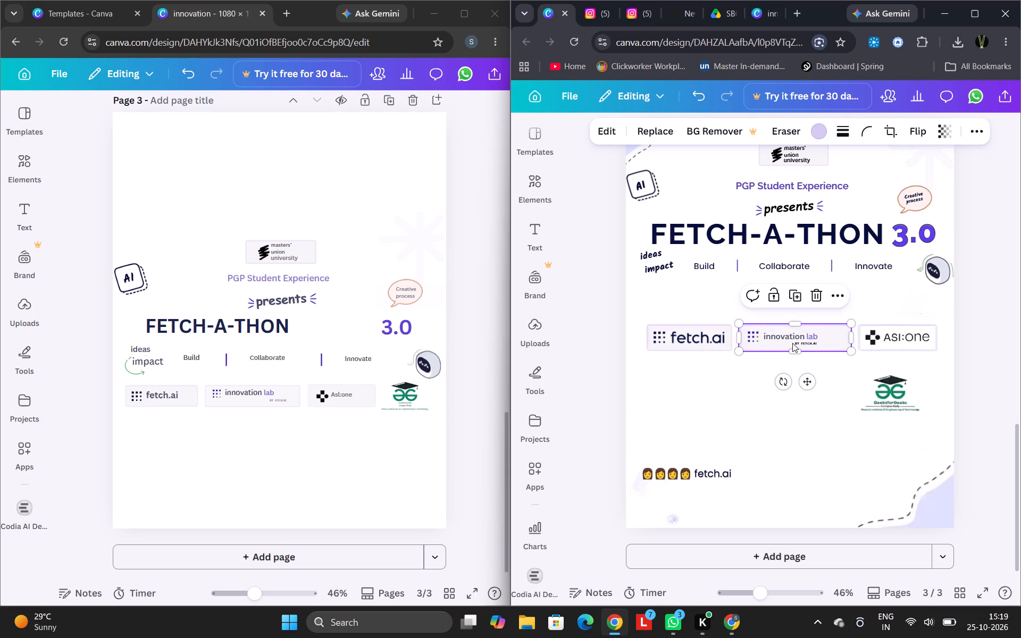
# Fine-tune the innovation lab background box vertically so its top and bottom edges align with the ASI:one box.
pyautogui.click(808, 379)
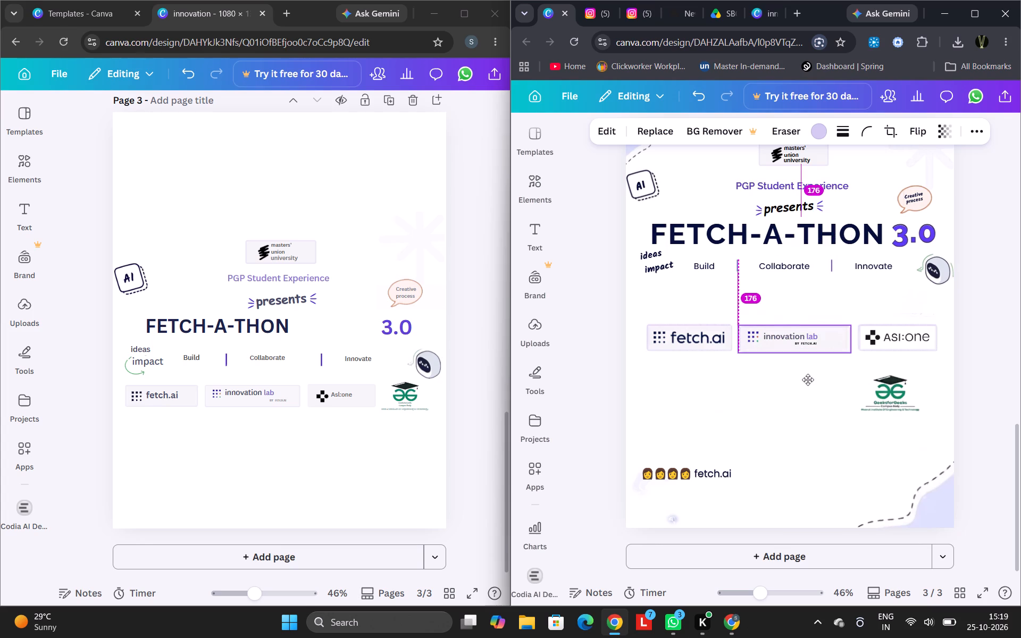
pyautogui.click(812, 407)
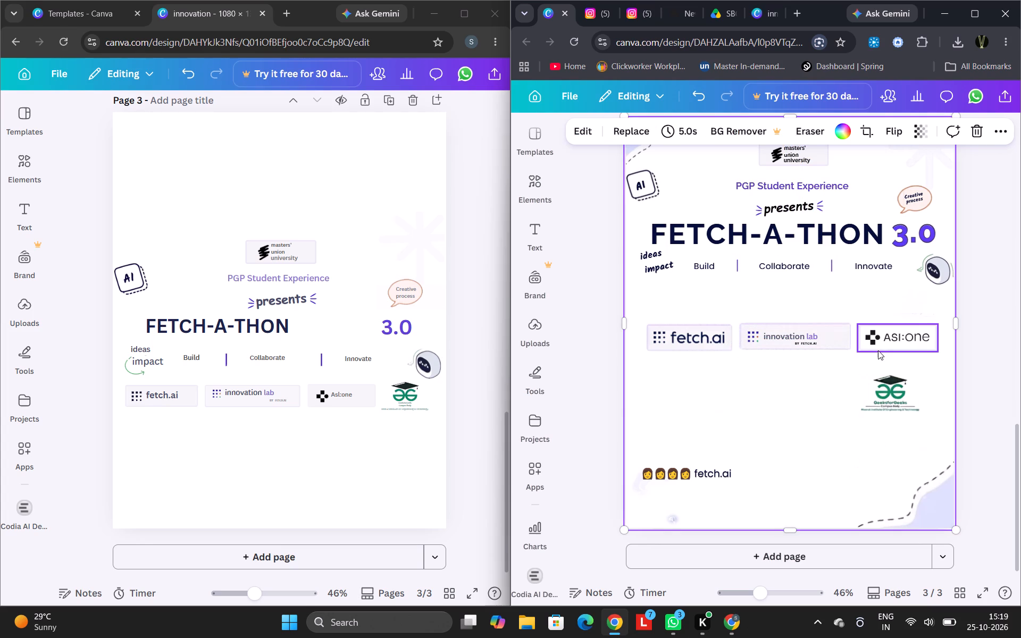
pyautogui.click(811, 346)
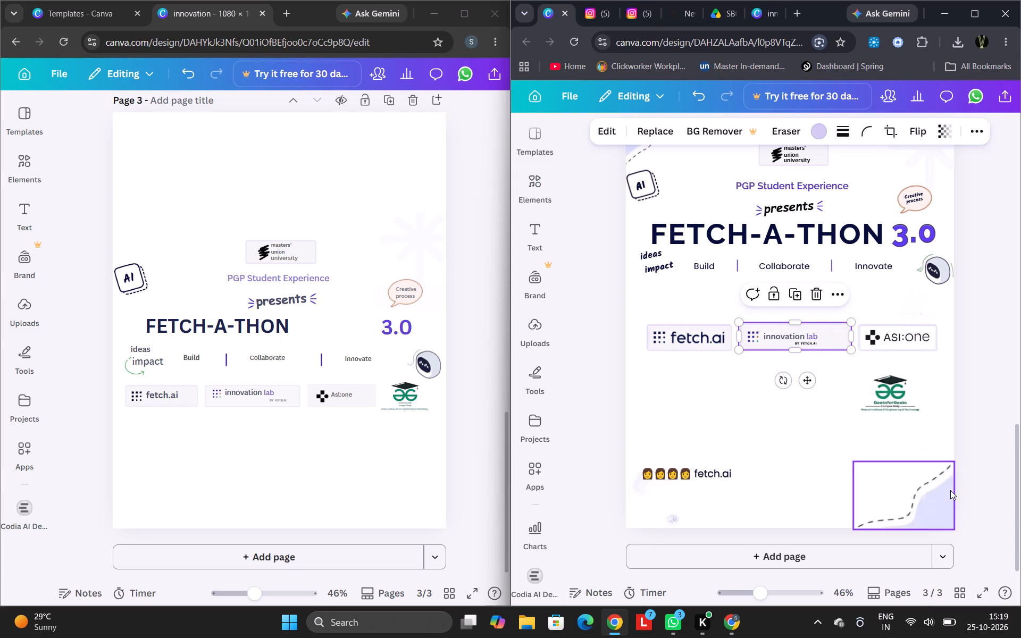
pyautogui.press('Down')
pyautogui.press('Down')
pyautogui.press('Up')
pyautogui.press('Down')
pyautogui.press('Up')
pyautogui.press('Down')
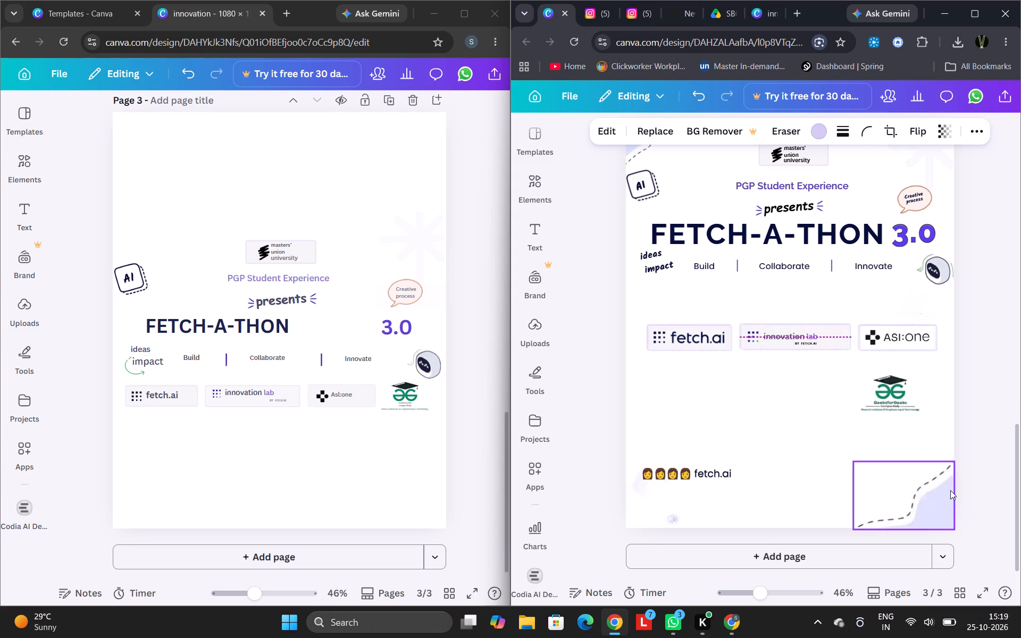
pyautogui.press('Down')
pyautogui.press('Down')
pyautogui.press('Down')
pyautogui.press('Up')
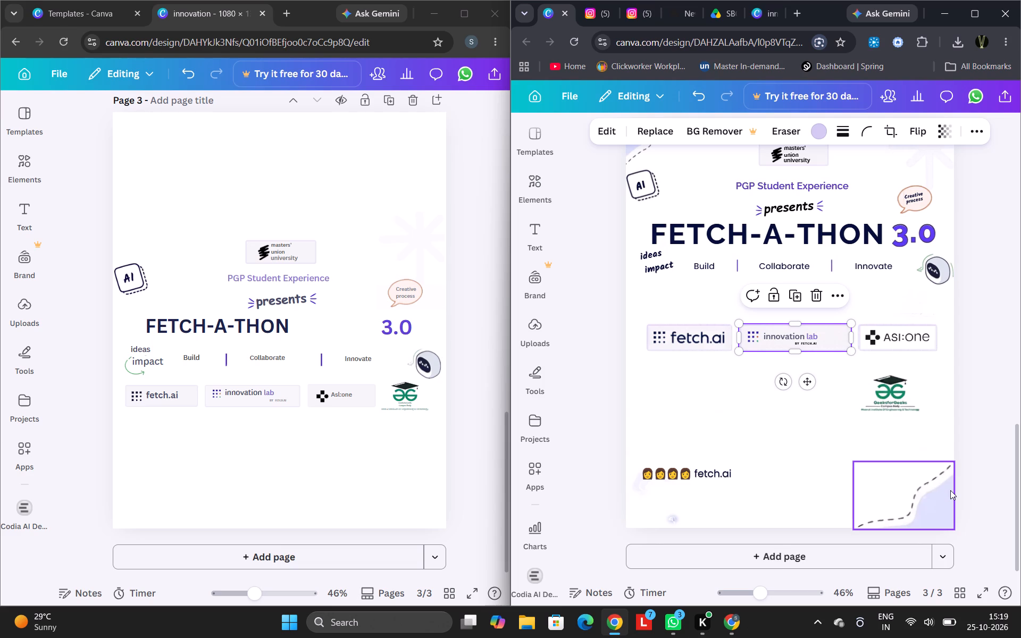
pyautogui.press('Down')
pyautogui.press('Down')
pyautogui.press('Down')
pyautogui.press('Up')
pyautogui.press('Up')
pyautogui.press('Up')
pyautogui.press('Up')
pyautogui.press('Down')
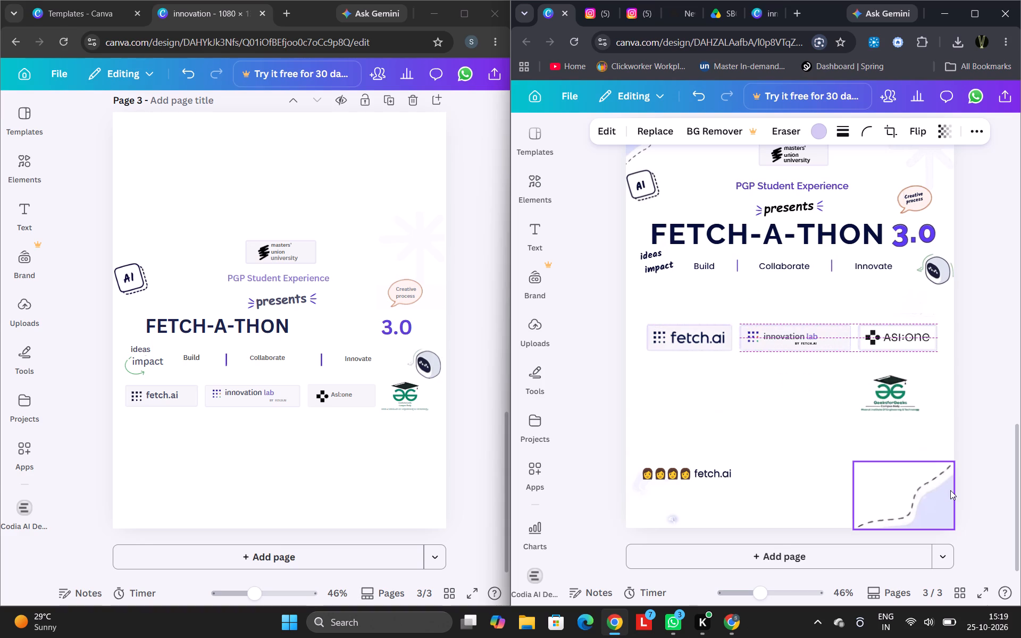
# Add a blank page after page 3 of the poster.
pyautogui.click(980, 406)
pyautogui.scroll(3, 1005, 346)
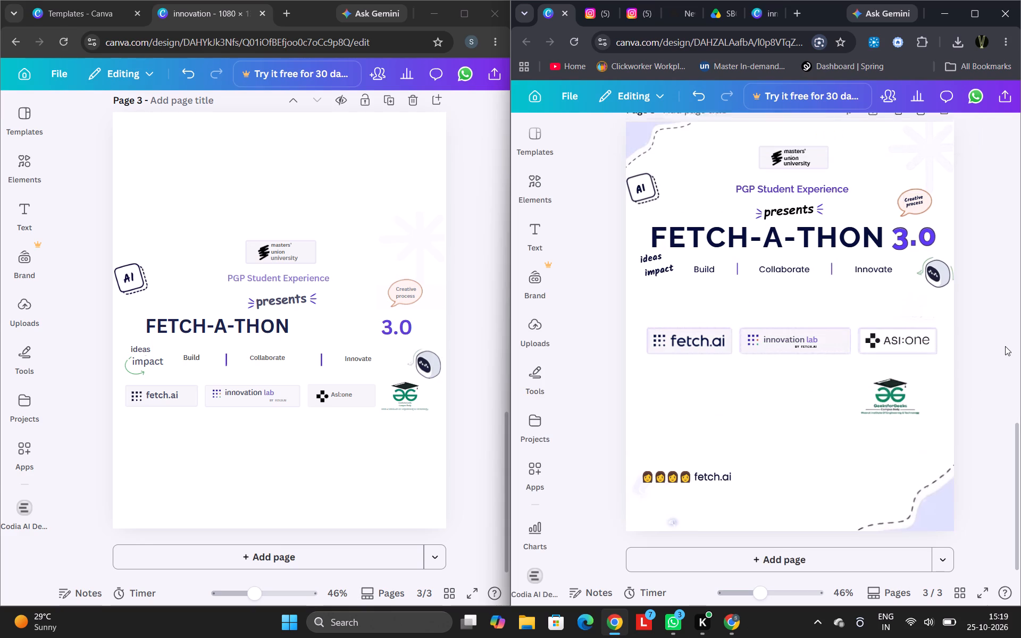
pyautogui.scroll(-3, 1014, 379)
pyautogui.click(915, 397)
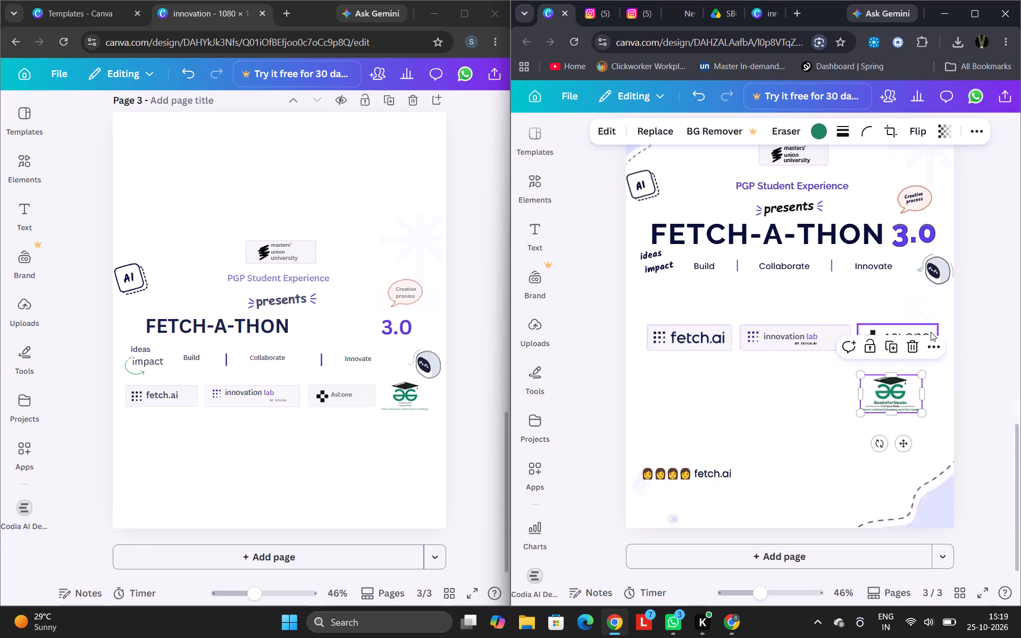
pyautogui.scroll(-5, 810, 381)
pyautogui.click(786, 552)
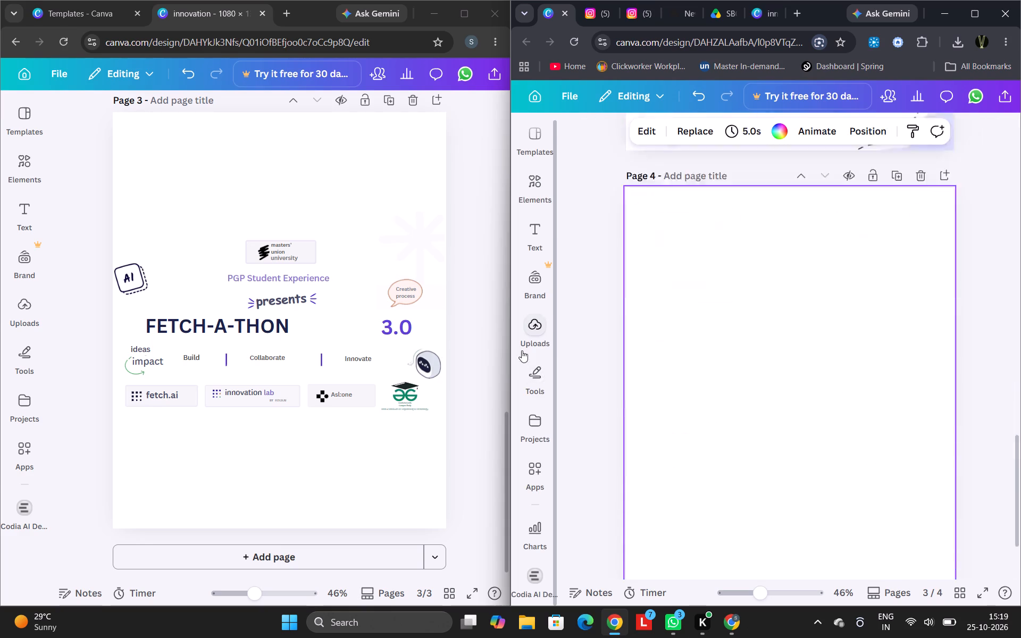
# Maximize the window and look through the uploaded images, and open the saved projects.
pyautogui.click(534, 328)
pyautogui.click(978, 11)
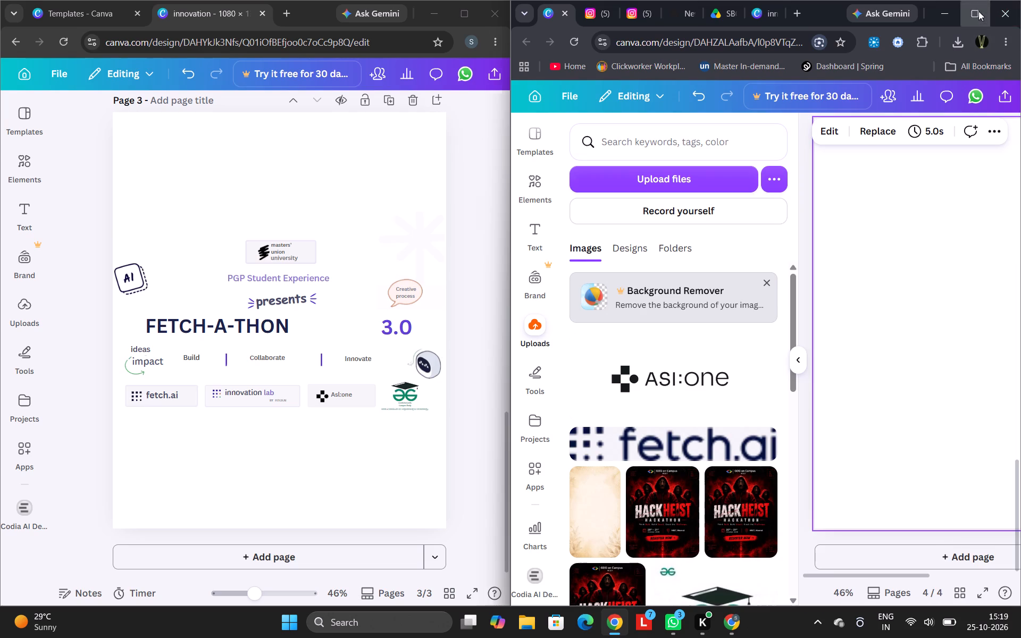
pyautogui.scroll(-3, 94, 480)
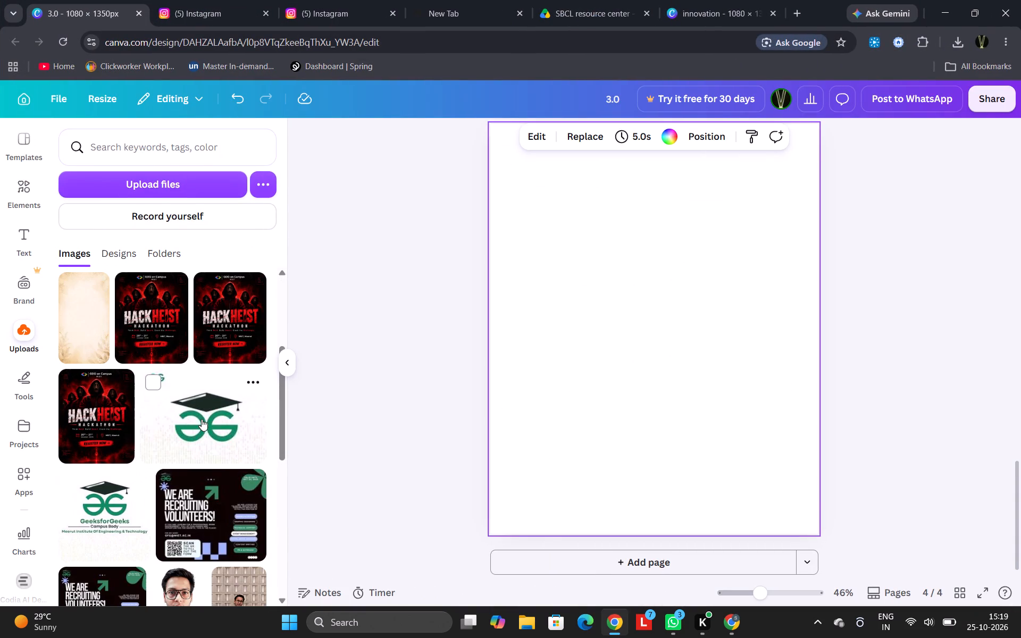
pyautogui.scroll(2, 174, 447)
pyautogui.scroll(5, 115, 374)
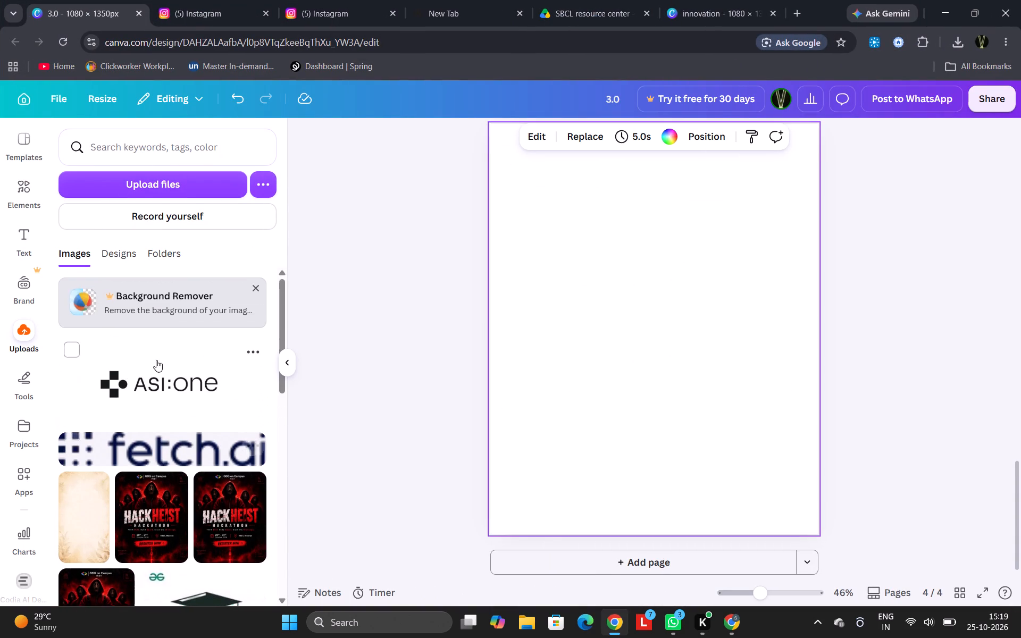
pyautogui.scroll(4, 156, 360)
pyautogui.scroll(-13, 160, 357)
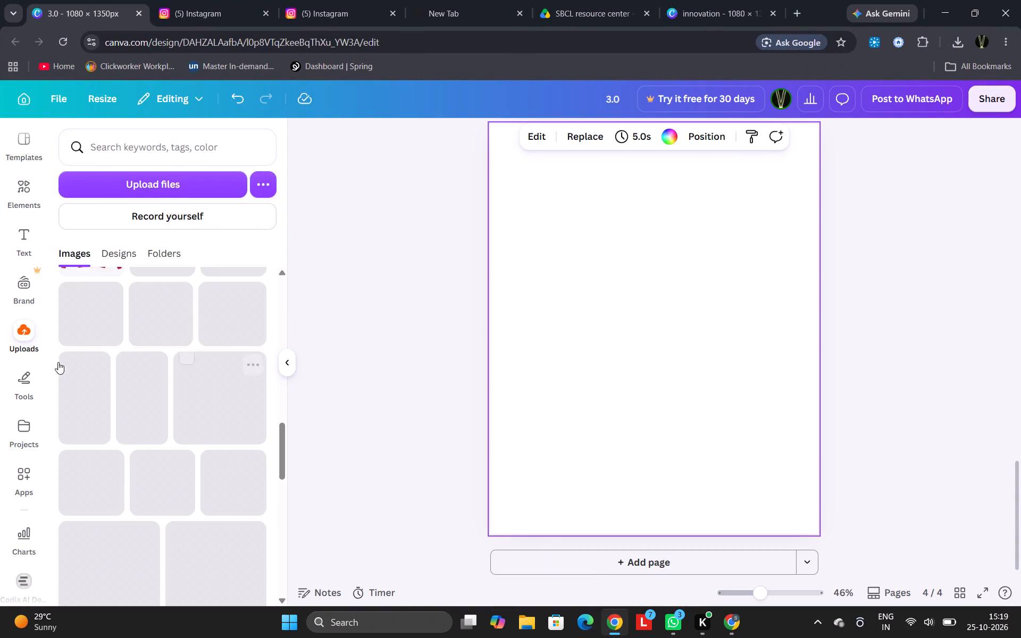
pyautogui.click(11, 435)
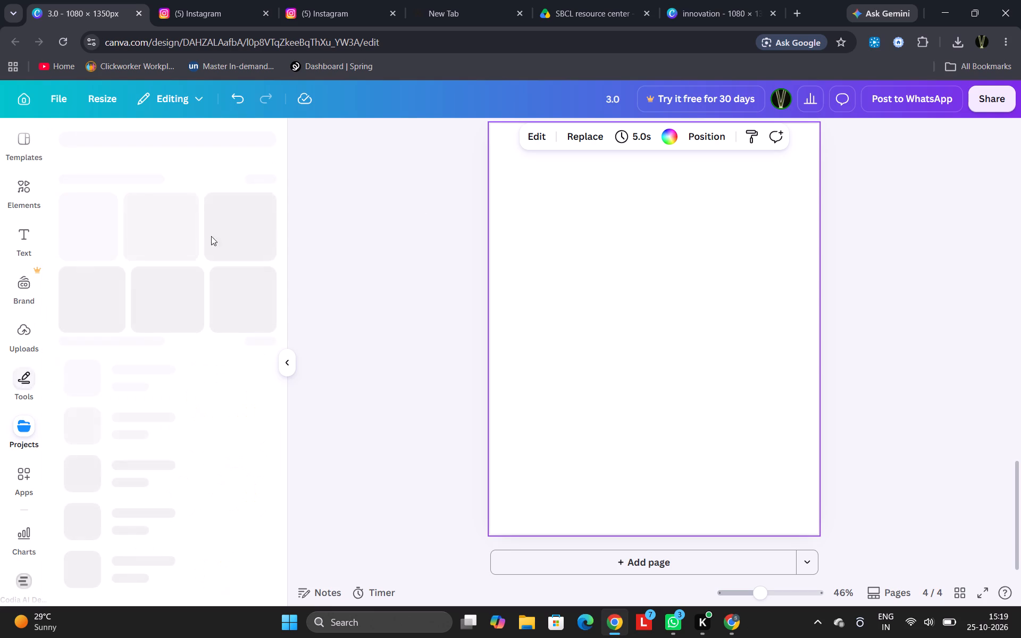
# Delete the fetch.ai text line with the four emojis from the lower part of page 3.
pyautogui.scroll(3, 468, 254)
pyautogui.scroll(4, 838, 249)
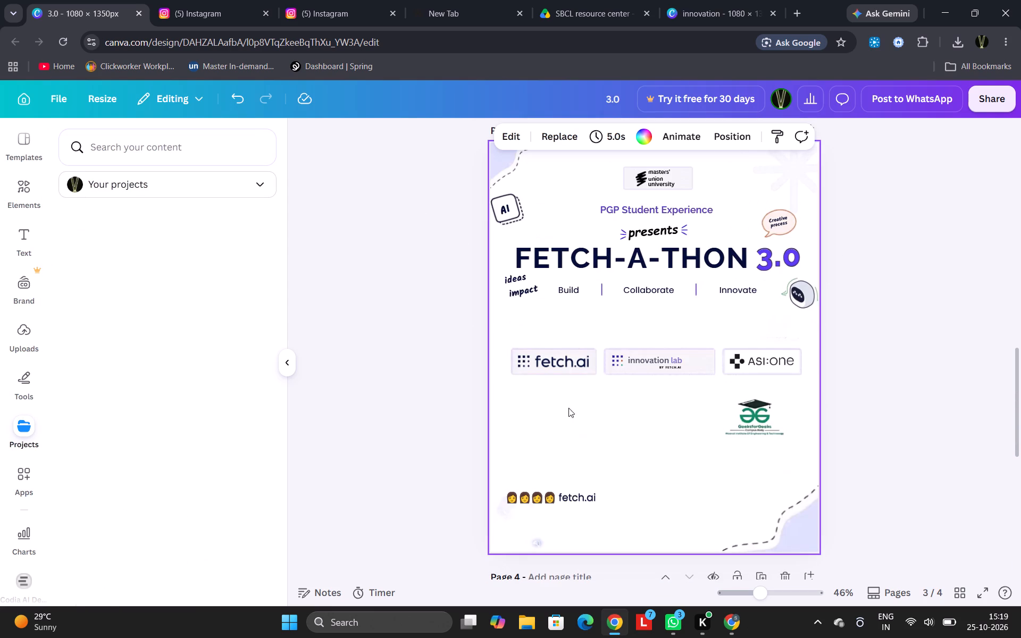
pyautogui.click(570, 504)
pyautogui.click(574, 466)
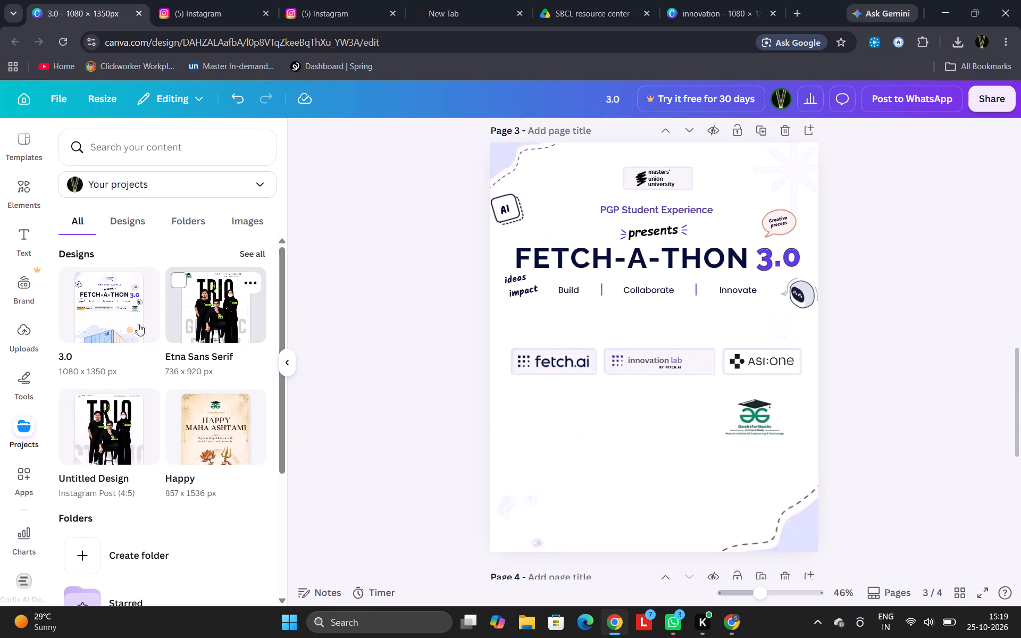
# Insert the saved project design named Happy onto the blank page 4.
pyautogui.scroll(-1, 128, 354)
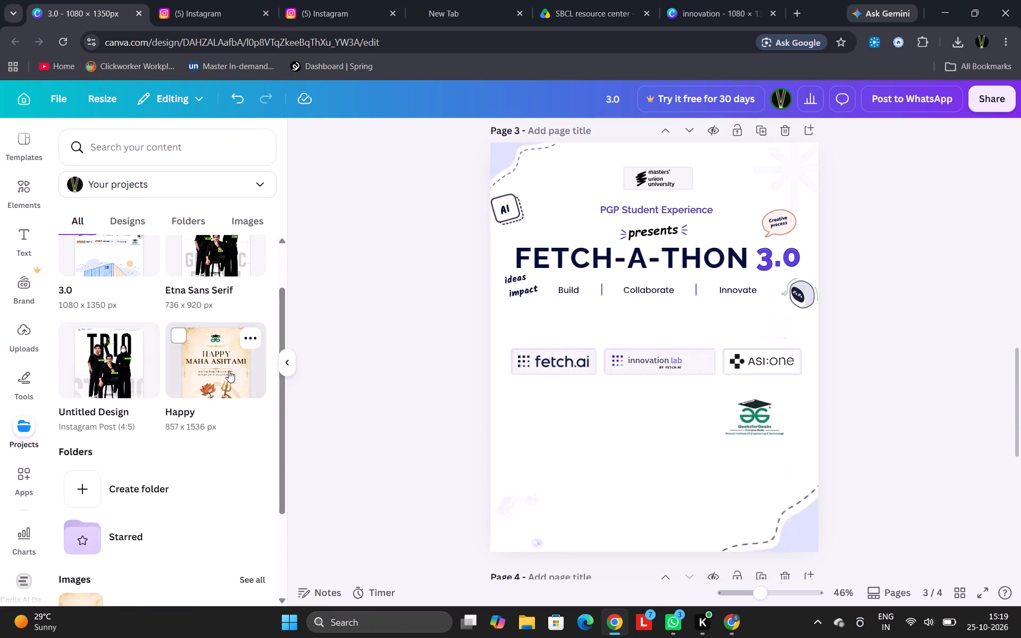
pyautogui.scroll(-7, 237, 366)
pyautogui.scroll(-5, 622, 419)
pyautogui.click(619, 439)
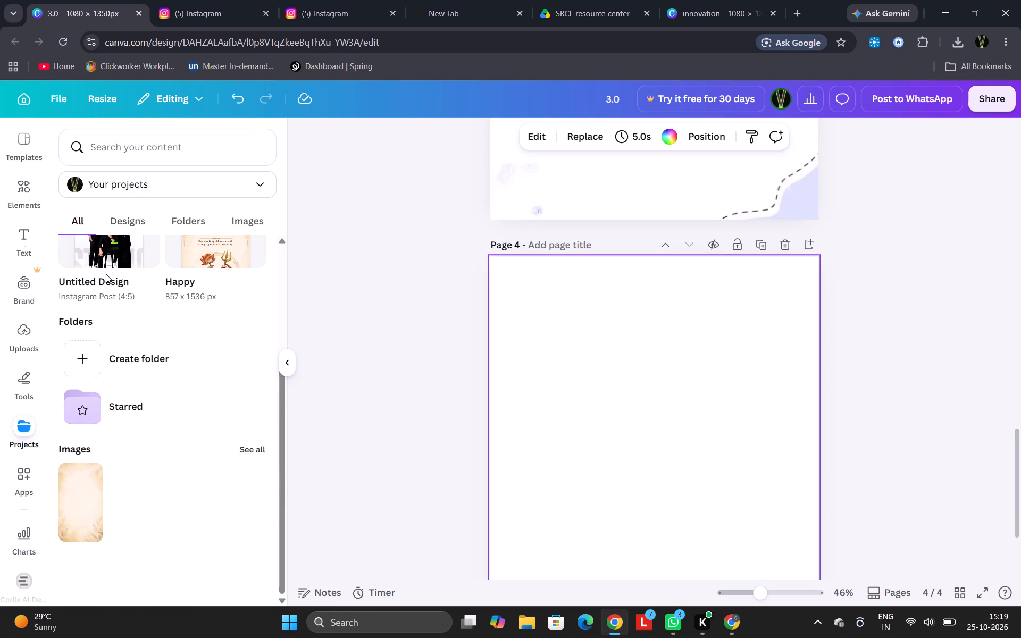
pyautogui.scroll(1, 152, 303)
pyautogui.click(210, 298)
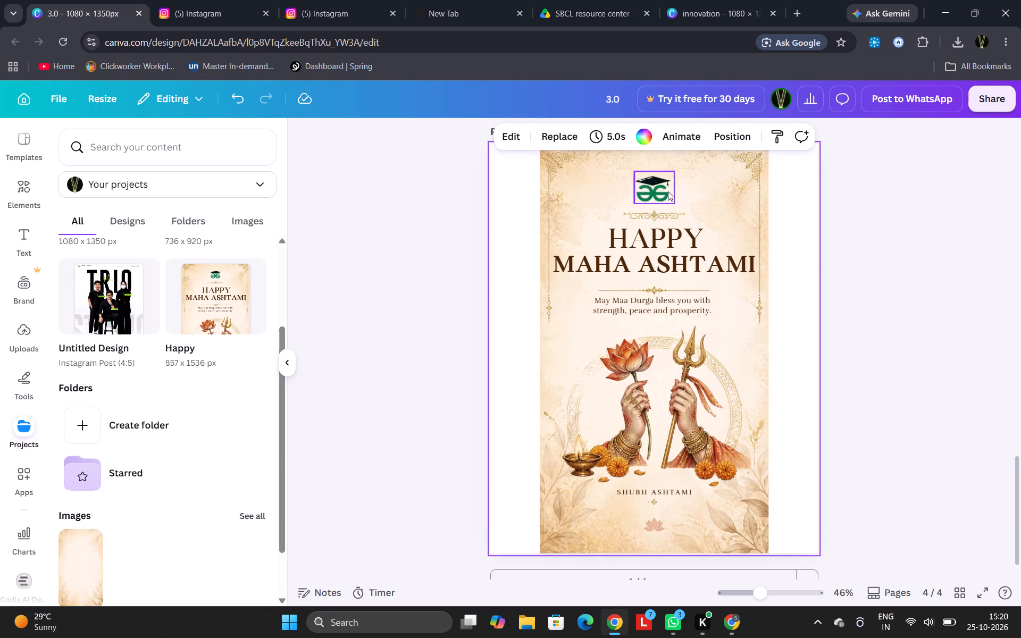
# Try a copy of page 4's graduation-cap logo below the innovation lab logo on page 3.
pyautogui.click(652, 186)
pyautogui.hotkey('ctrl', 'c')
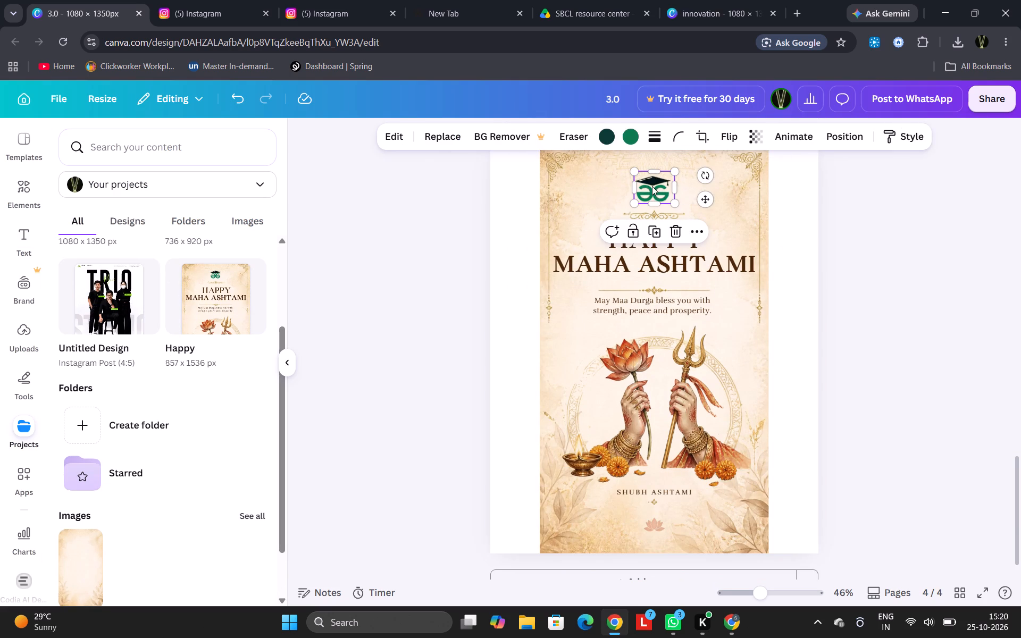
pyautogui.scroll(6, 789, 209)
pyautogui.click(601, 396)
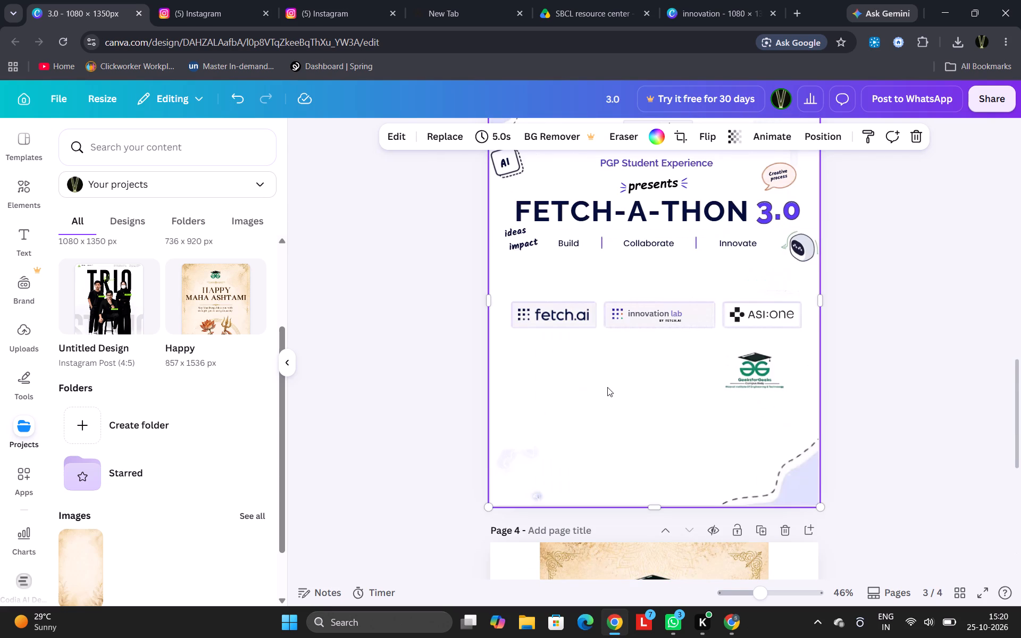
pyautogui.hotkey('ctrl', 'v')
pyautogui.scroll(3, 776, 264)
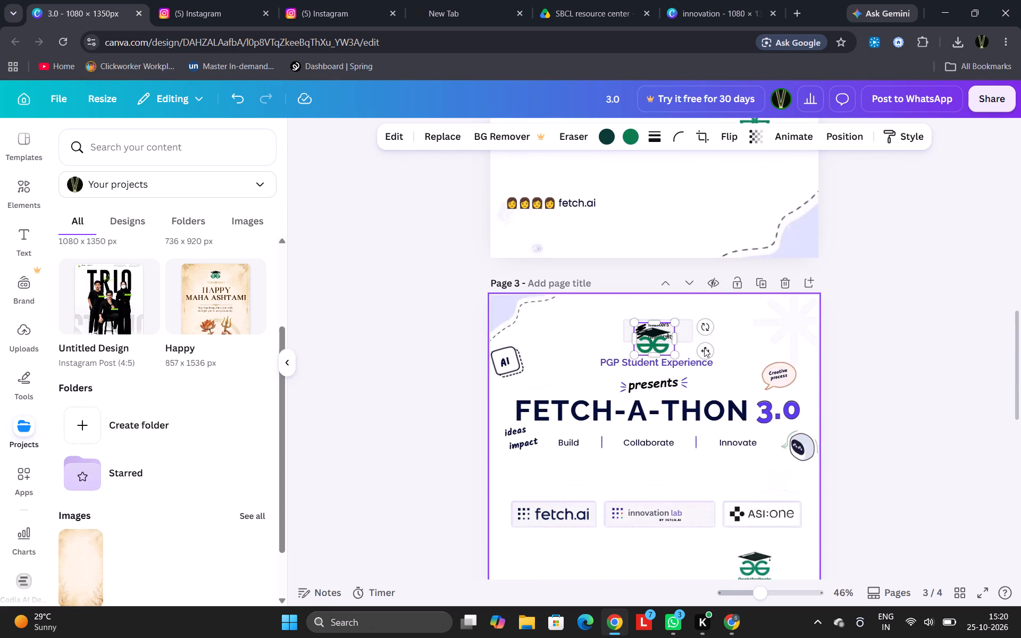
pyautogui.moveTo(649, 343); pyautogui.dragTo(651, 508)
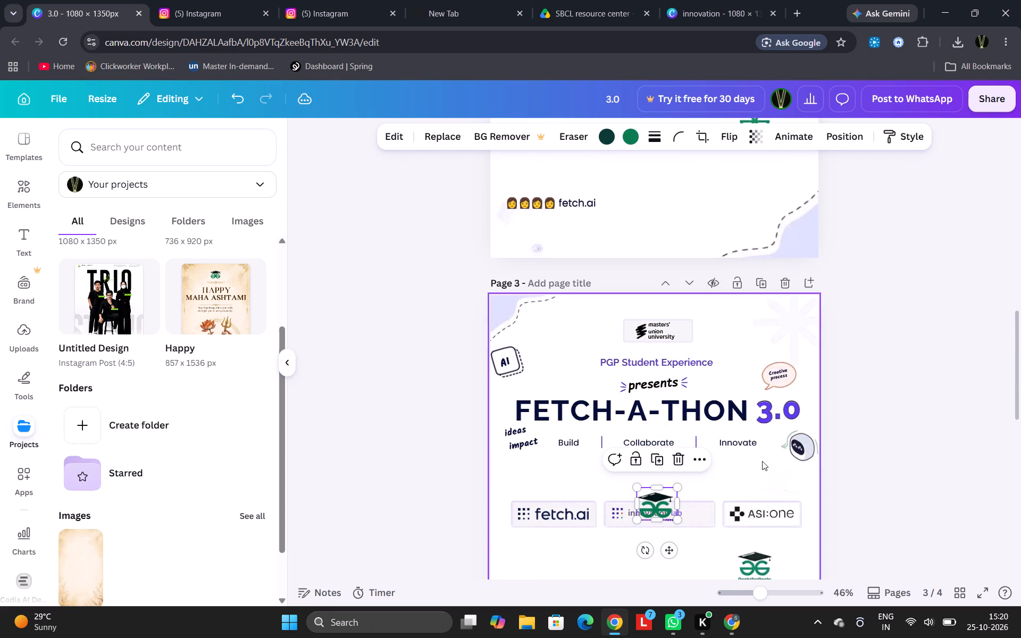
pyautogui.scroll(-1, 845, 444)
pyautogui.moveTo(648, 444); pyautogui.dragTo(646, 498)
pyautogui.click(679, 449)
# Move page 3's GeeksforGeeks logo under the innovation lab box, roughly centred on it, and collapse the projects view.
pyautogui.click(784, 516)
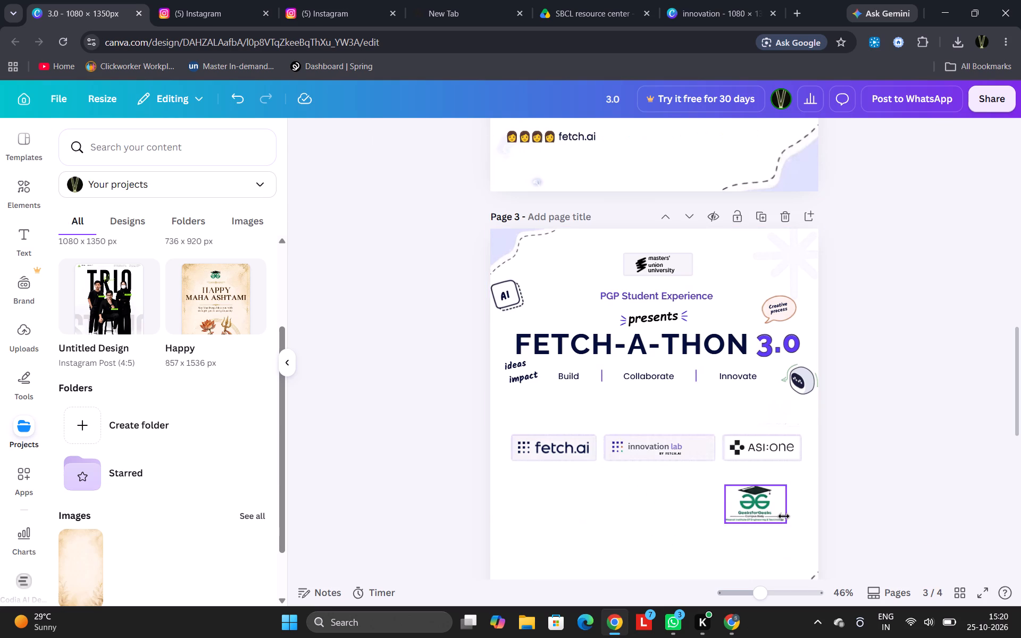
pyautogui.moveTo(764, 507); pyautogui.dragTo(662, 501)
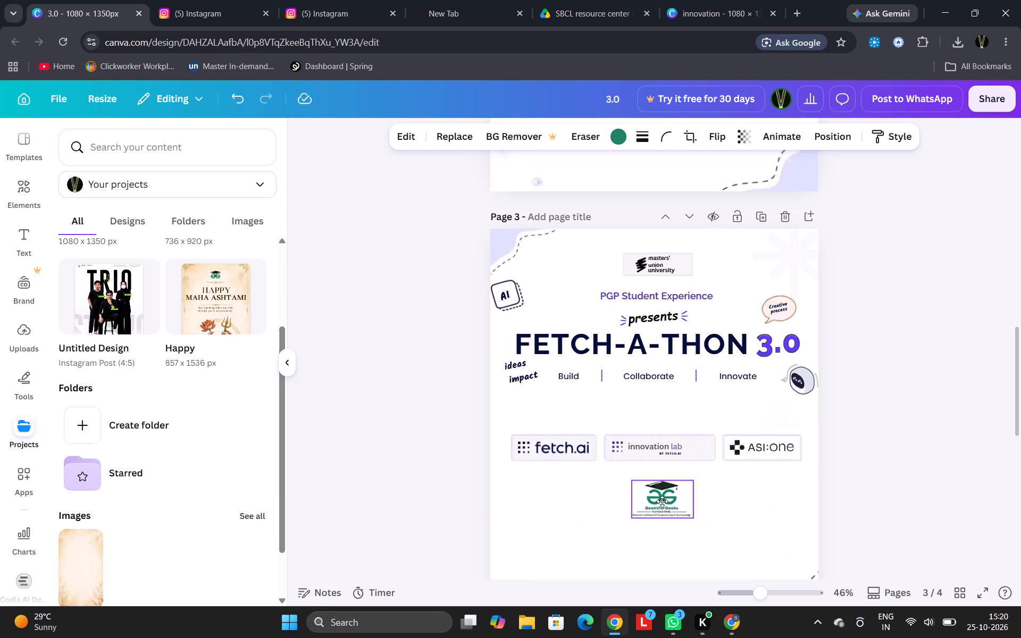
pyautogui.moveTo(662, 501); pyautogui.dragTo(668, 498)
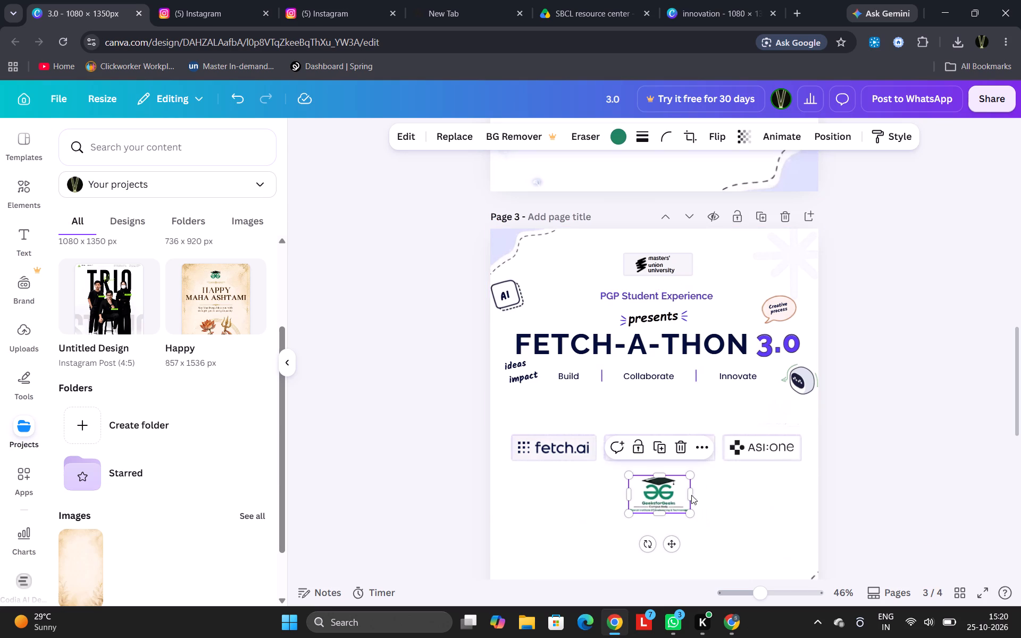
pyautogui.click(975, 456)
pyautogui.scroll(-2, 983, 448)
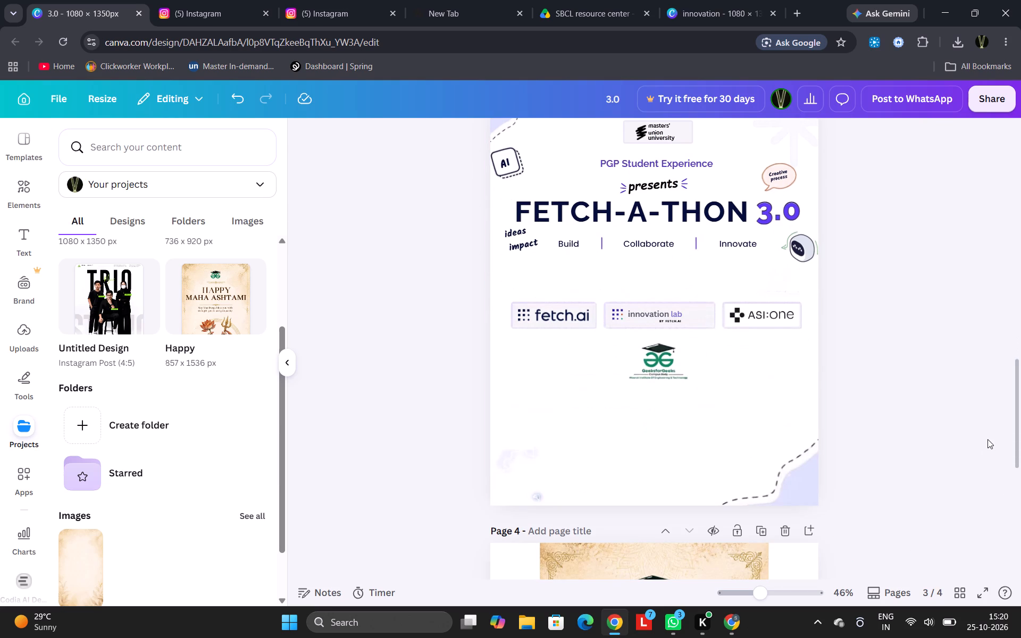
pyautogui.click(290, 364)
# Erase stray marks from page 3's background image with the Pixel Eraser, at both lower corners, upper left, upper centre and right edge.
pyautogui.click(456, 278)
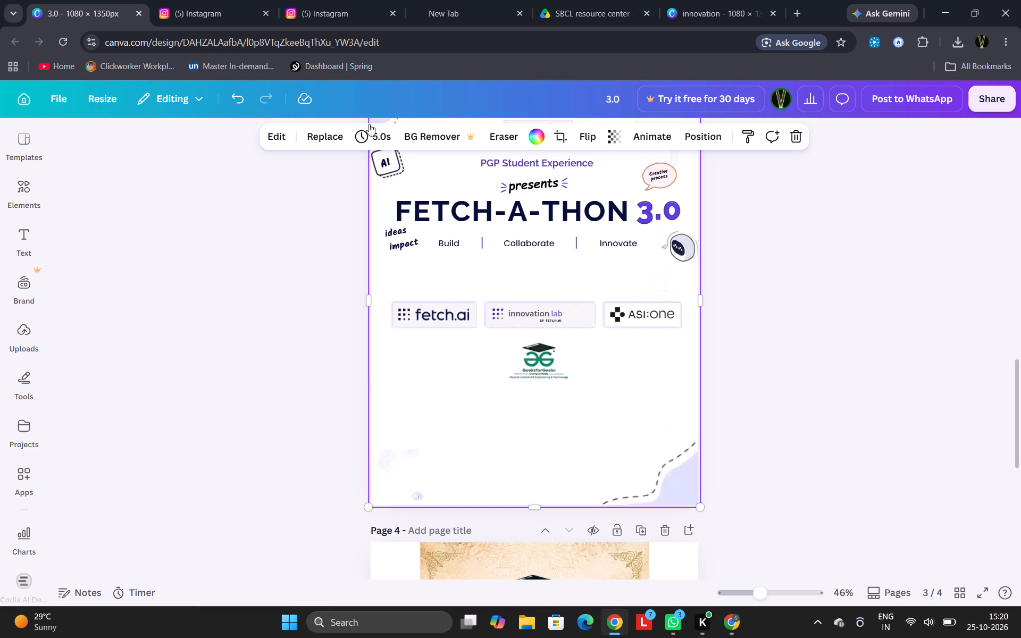
pyautogui.click(513, 140)
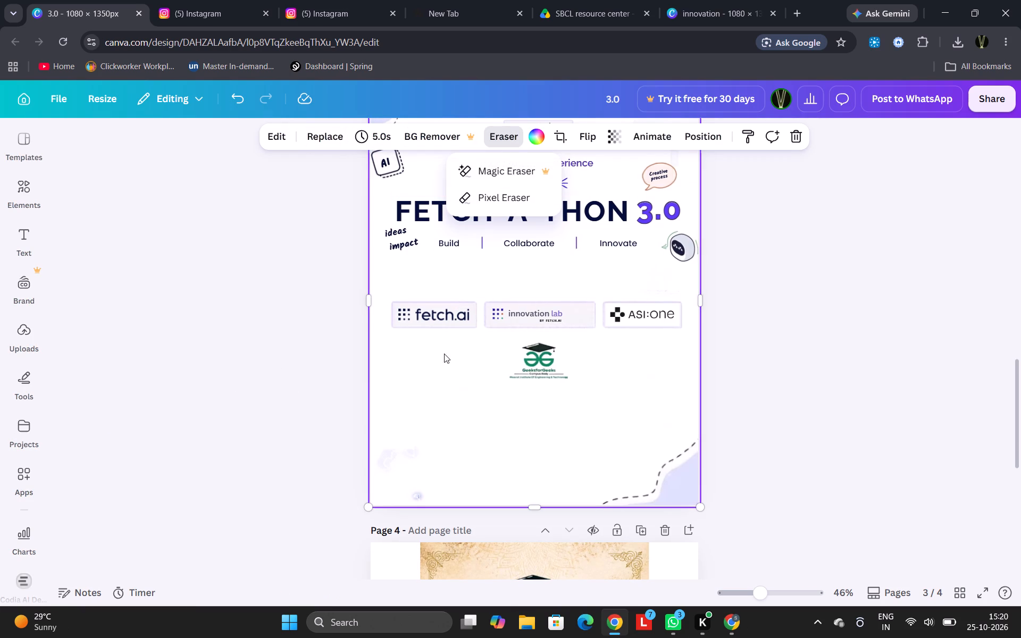
pyautogui.click(513, 193)
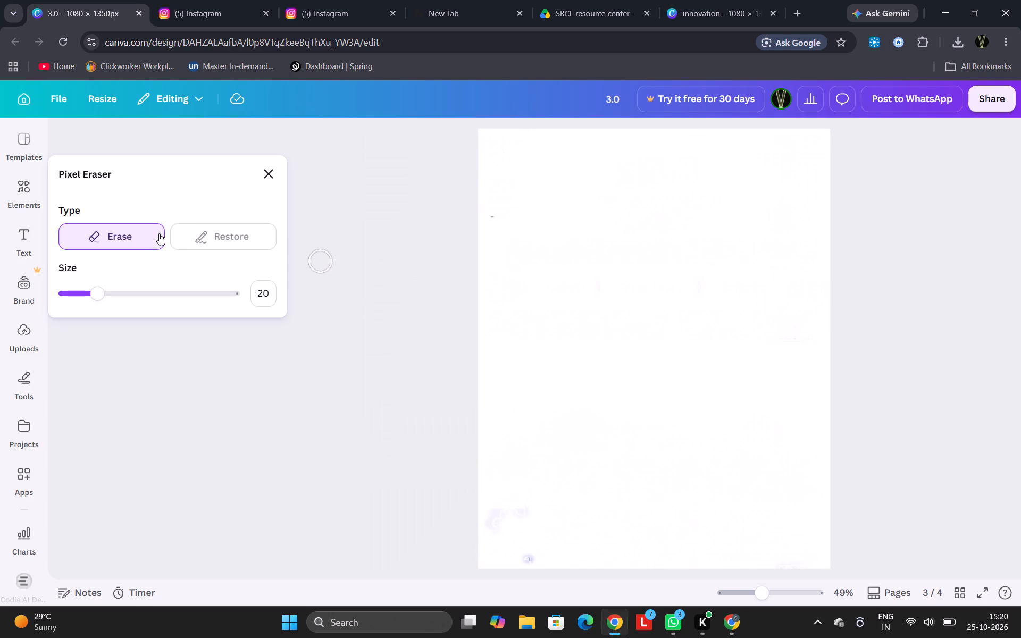
pyautogui.moveTo(498, 499); pyautogui.dragTo(511, 550)
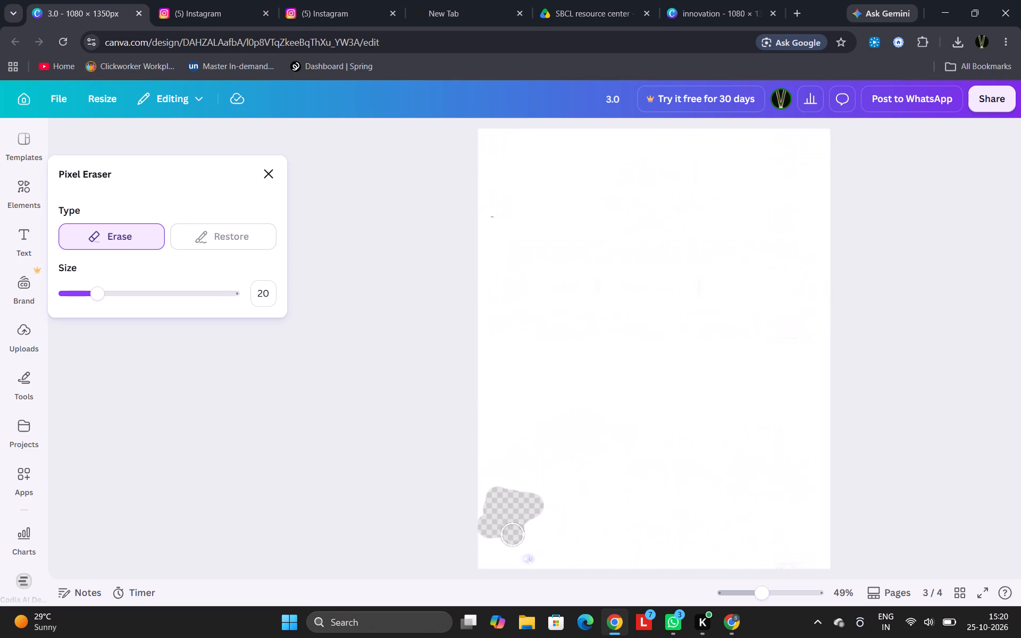
pyautogui.moveTo(511, 550); pyautogui.dragTo(538, 555)
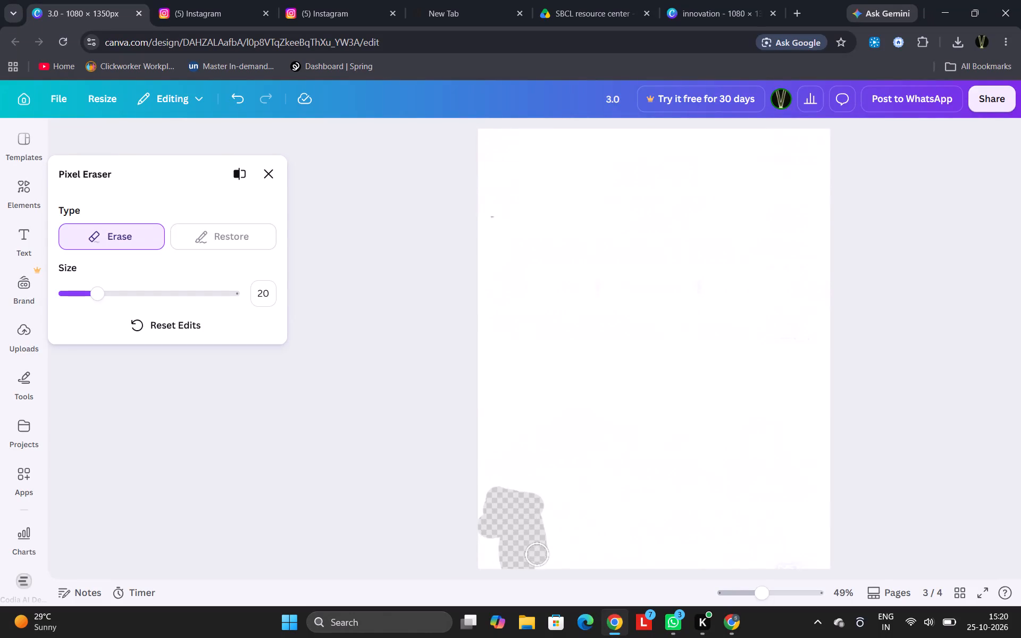
pyautogui.click(807, 565)
pyautogui.scroll(3, 689, 429)
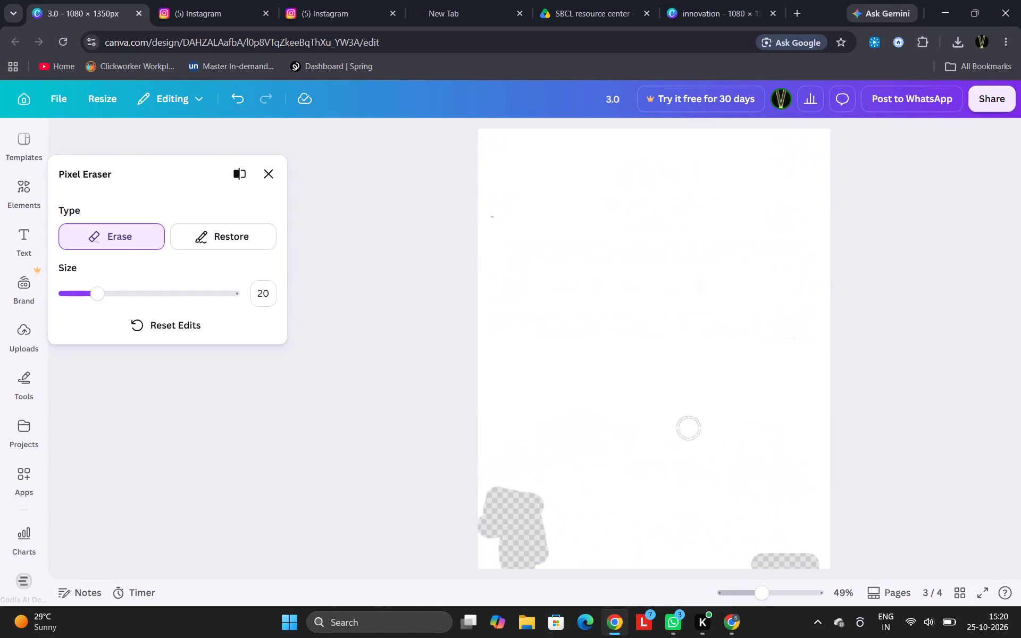
pyautogui.moveTo(497, 214); pyautogui.dragTo(504, 229)
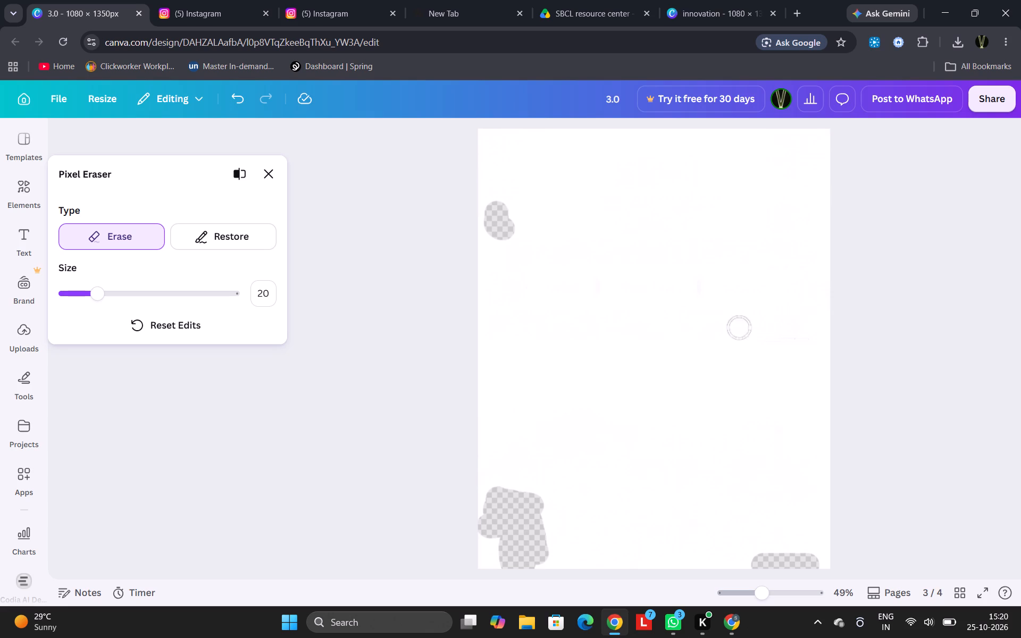
pyautogui.moveTo(699, 282); pyautogui.dragTo(699, 298)
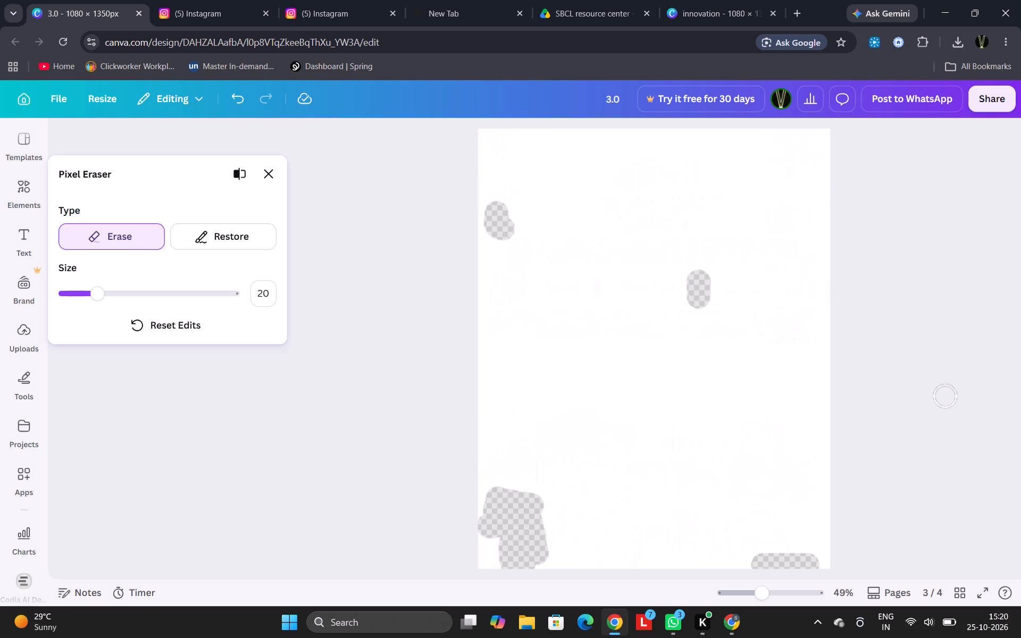
pyautogui.moveTo(774, 348); pyautogui.dragTo(827, 351)
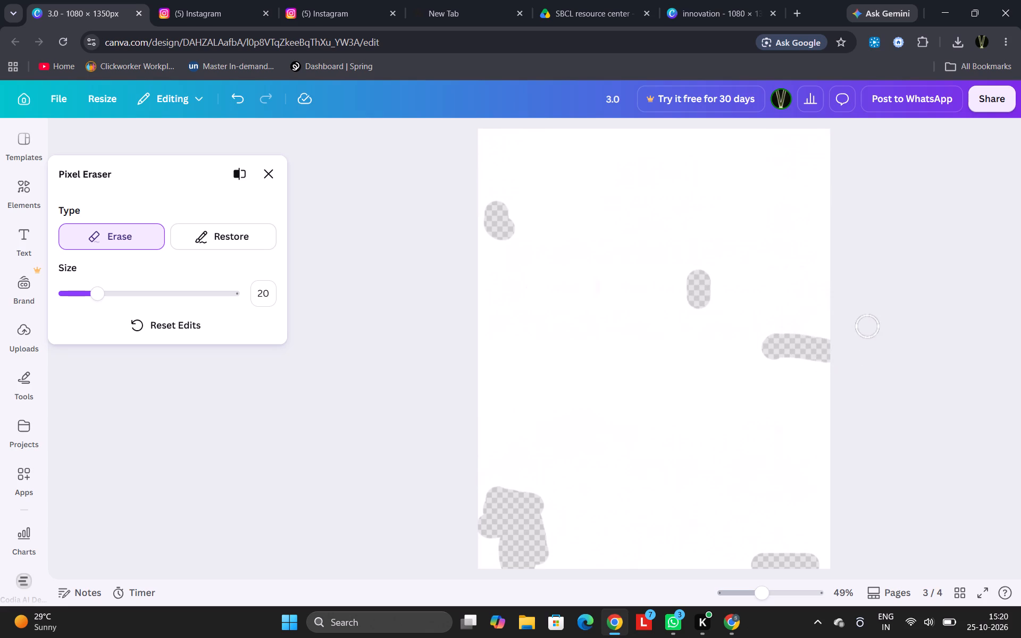
pyautogui.click(261, 174)
pyautogui.scroll(3, 758, 324)
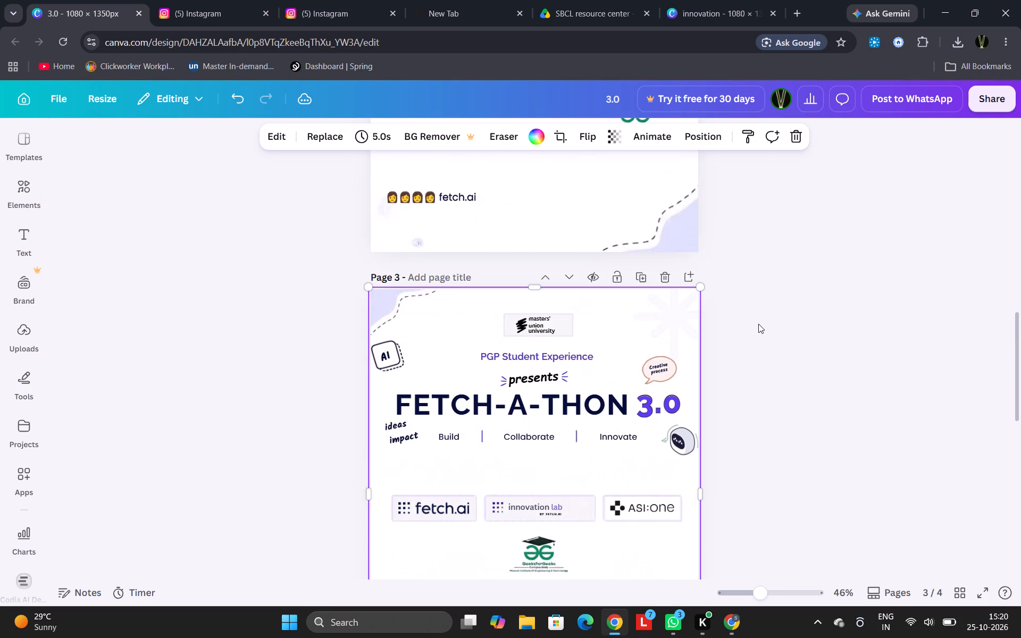
pyautogui.scroll(-3, 758, 324)
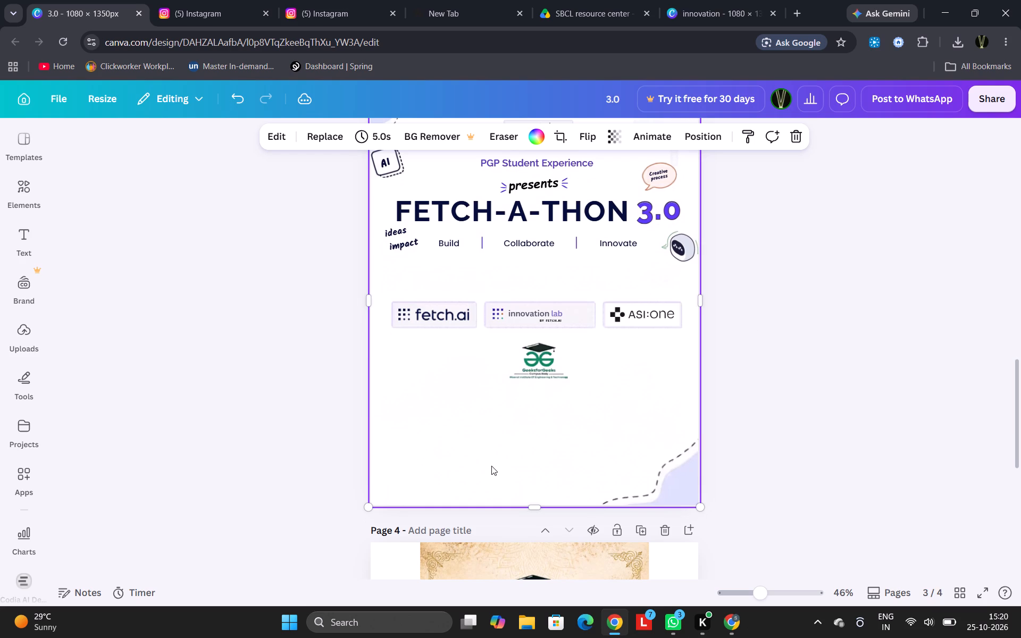
pyautogui.scroll(1, 732, 389)
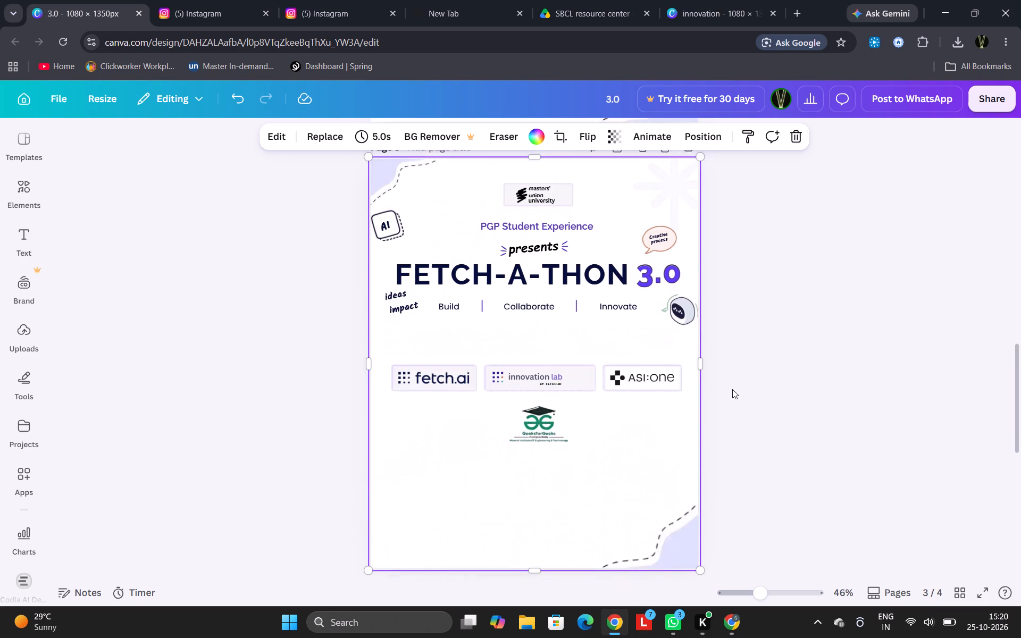
pyautogui.click(786, 322)
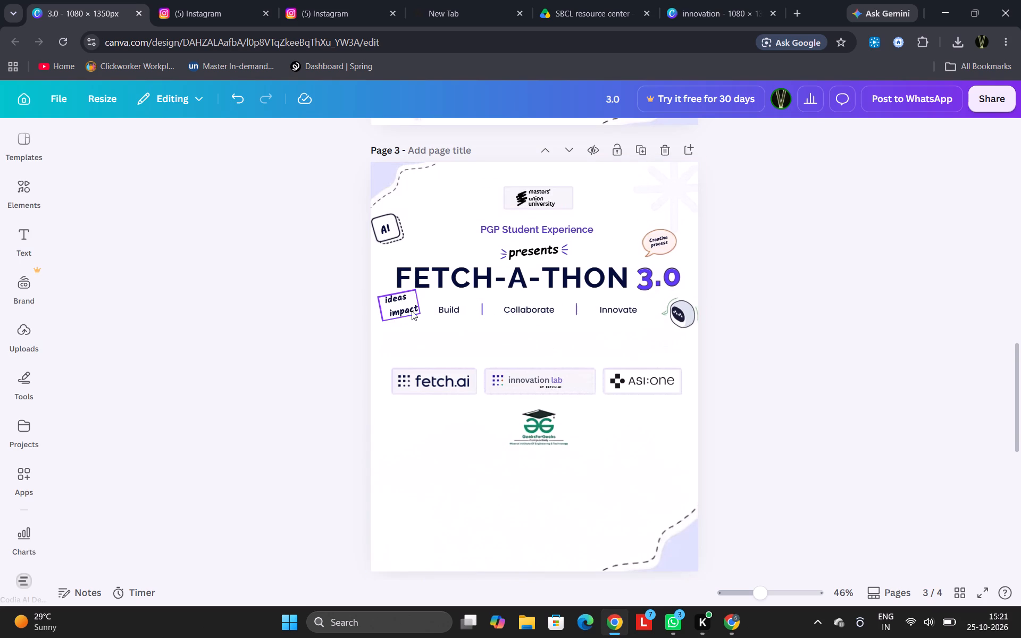
# Place the two designs side by side and copy the purple 3.0 text from the innovation design's page 3 onto the poster's page 3.
pyautogui.moveTo(828, 13); pyautogui.dragTo(1020, 286)
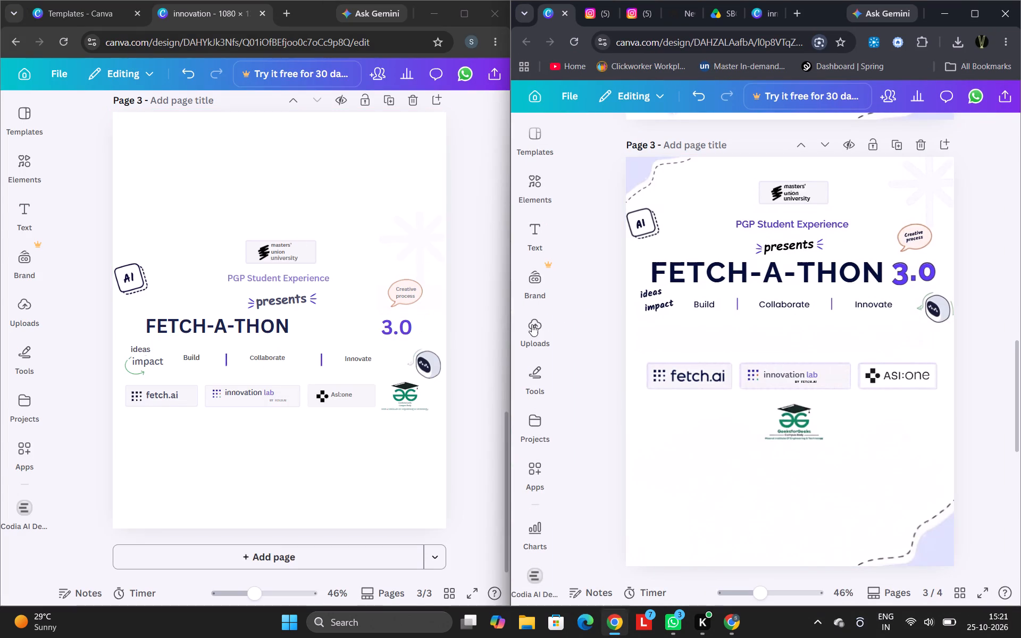
pyautogui.scroll(4, 250, 318)
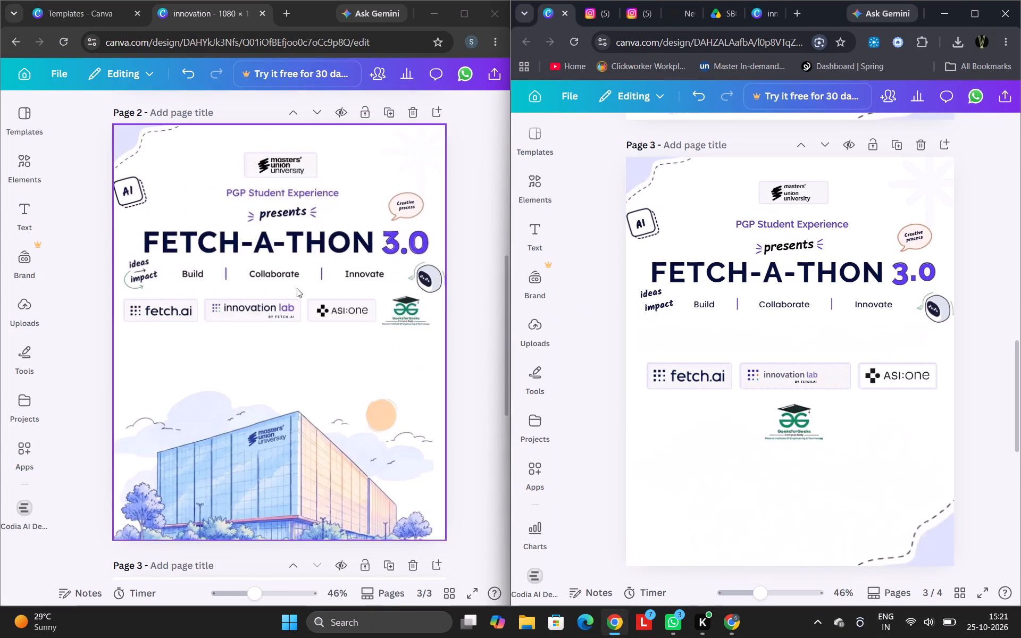
pyautogui.scroll(11, 296, 286)
pyautogui.scroll(-18, 296, 288)
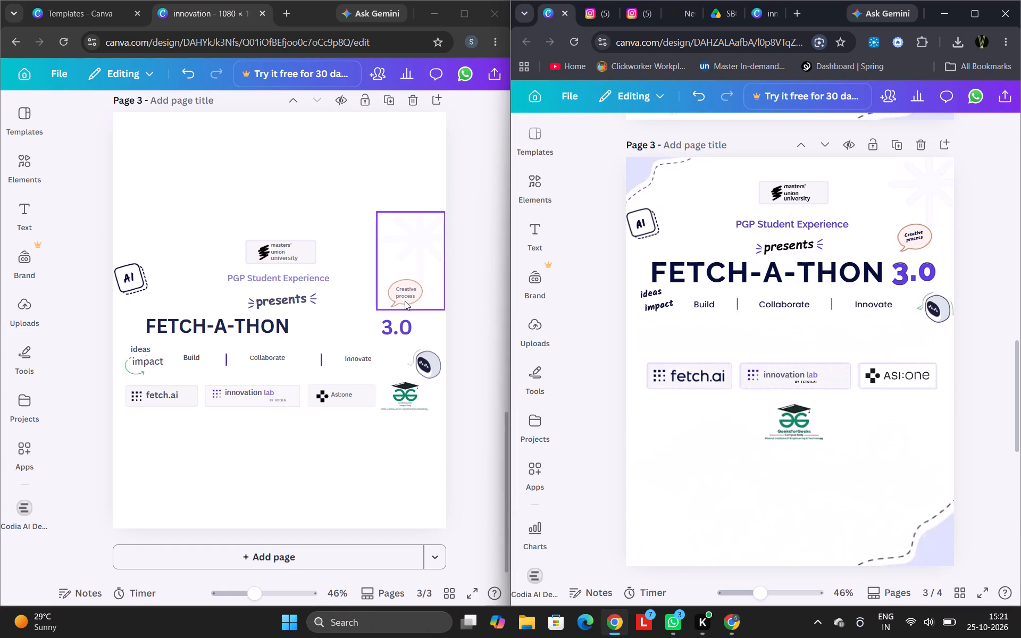
pyautogui.click(403, 330)
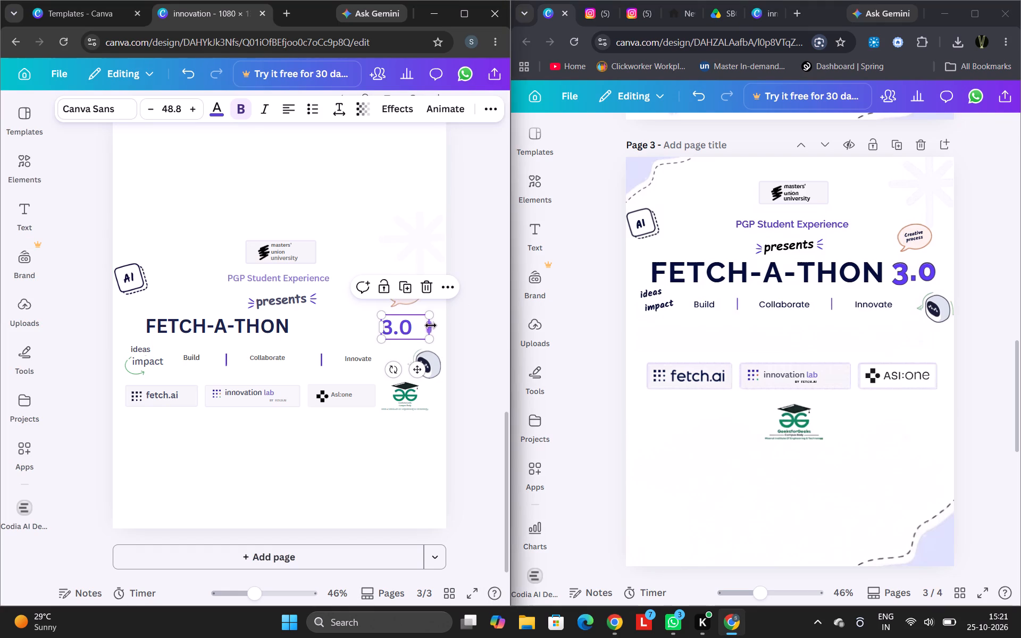
pyautogui.moveTo(432, 324); pyautogui.dragTo(418, 325)
pyautogui.hotkey('ctrl', 'c')
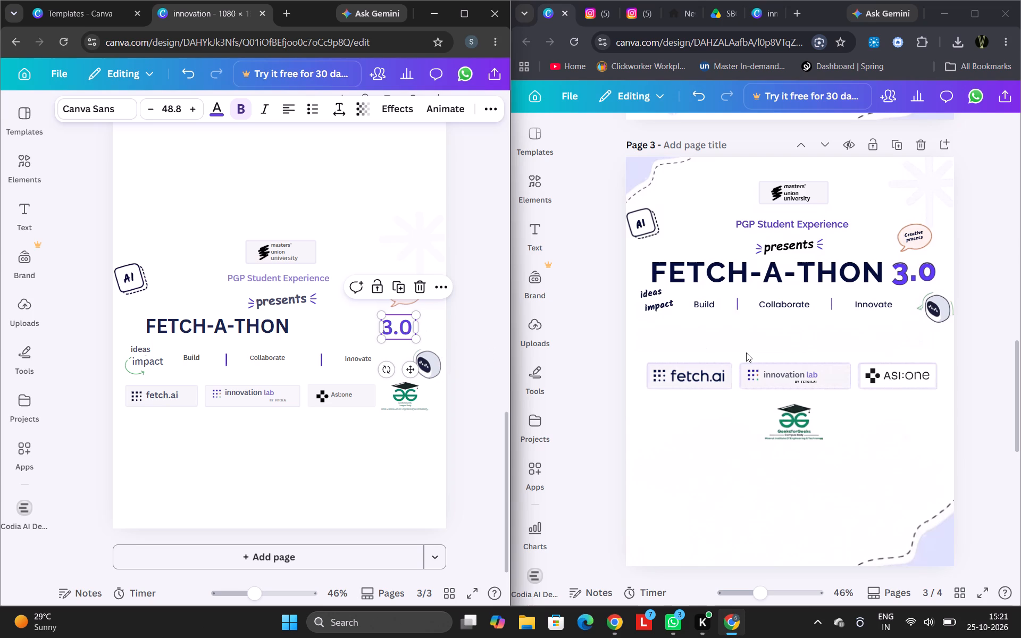
pyautogui.click(746, 352)
pyautogui.hotkey('ctrl', 'v')
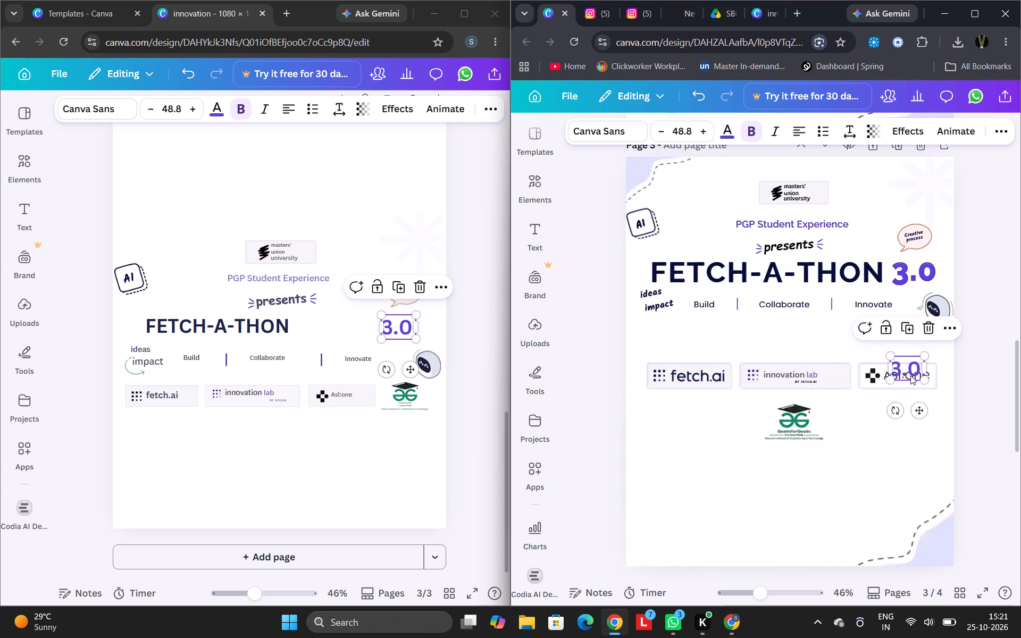
# Enlarge the pasted 3.0 text to size 72.9 and position it just below the word Innovate.
pyautogui.moveTo(908, 368); pyautogui.dragTo(872, 340)
pyautogui.moveTo(888, 347); pyautogui.dragTo(890, 349)
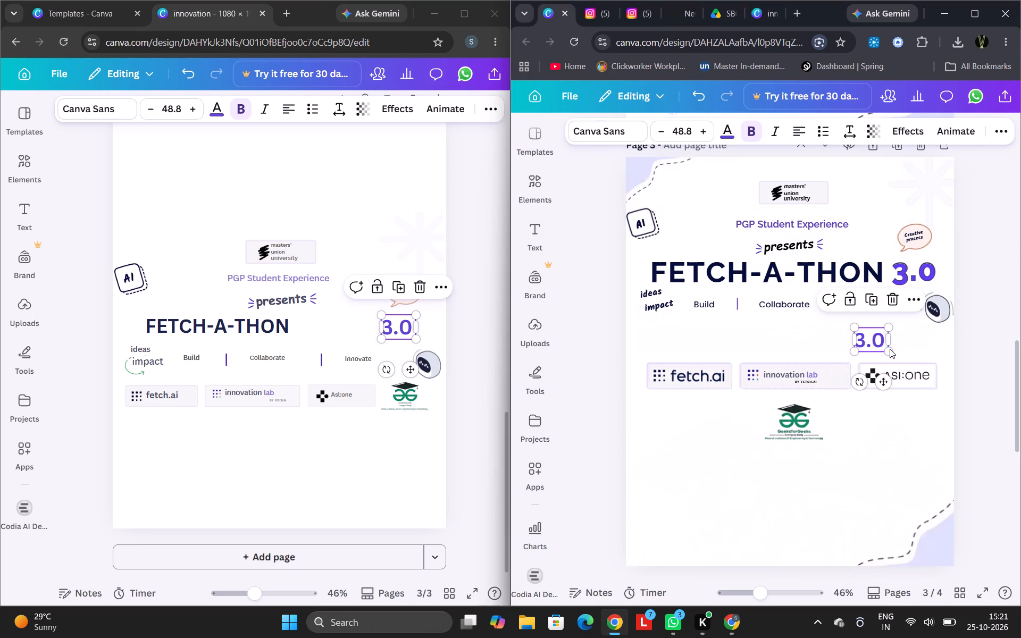
pyautogui.moveTo(890, 349); pyautogui.dragTo(891, 352)
pyautogui.moveTo(892, 362); pyautogui.dragTo(907, 376)
pyautogui.moveTo(886, 353); pyautogui.dragTo(892, 326)
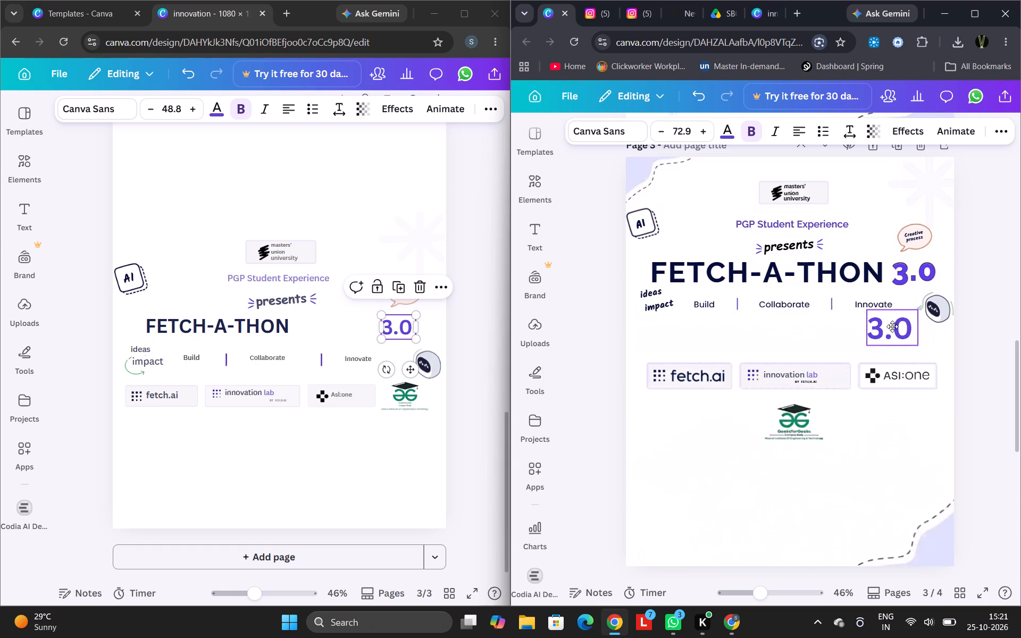
pyautogui.moveTo(892, 326); pyautogui.dragTo(889, 322)
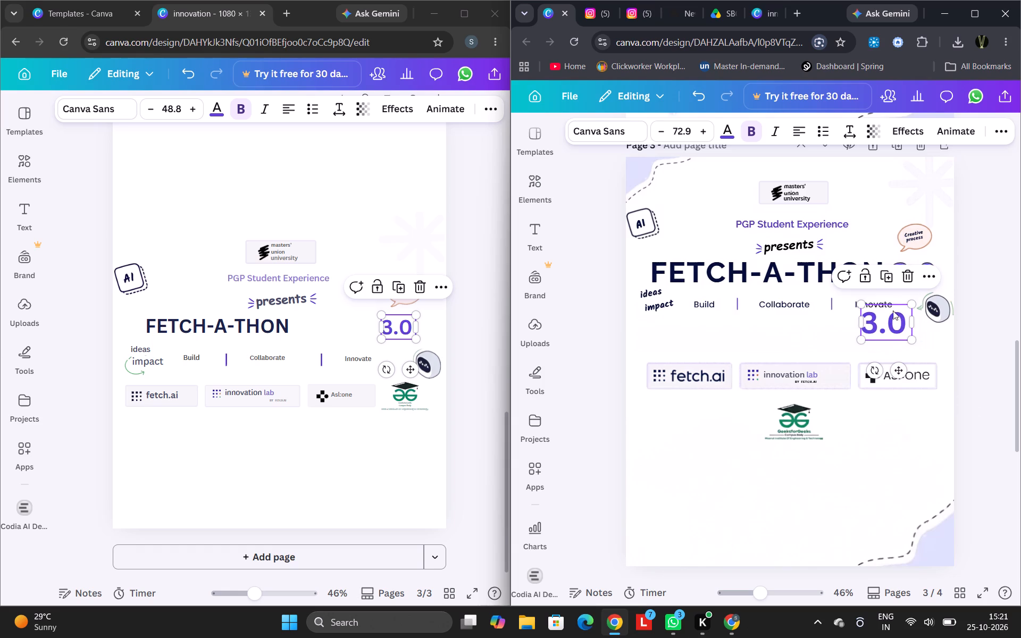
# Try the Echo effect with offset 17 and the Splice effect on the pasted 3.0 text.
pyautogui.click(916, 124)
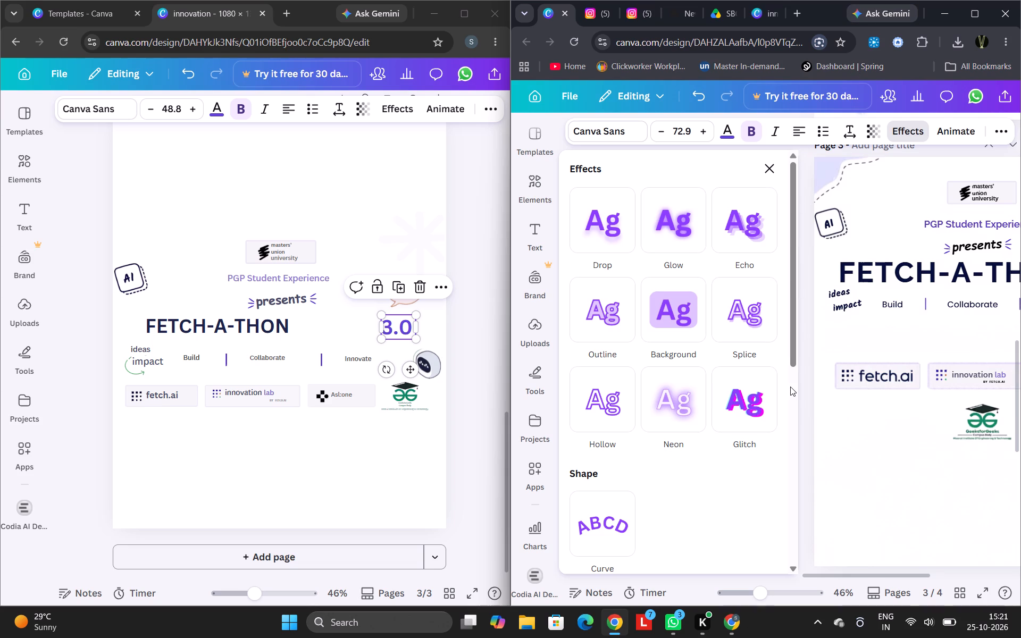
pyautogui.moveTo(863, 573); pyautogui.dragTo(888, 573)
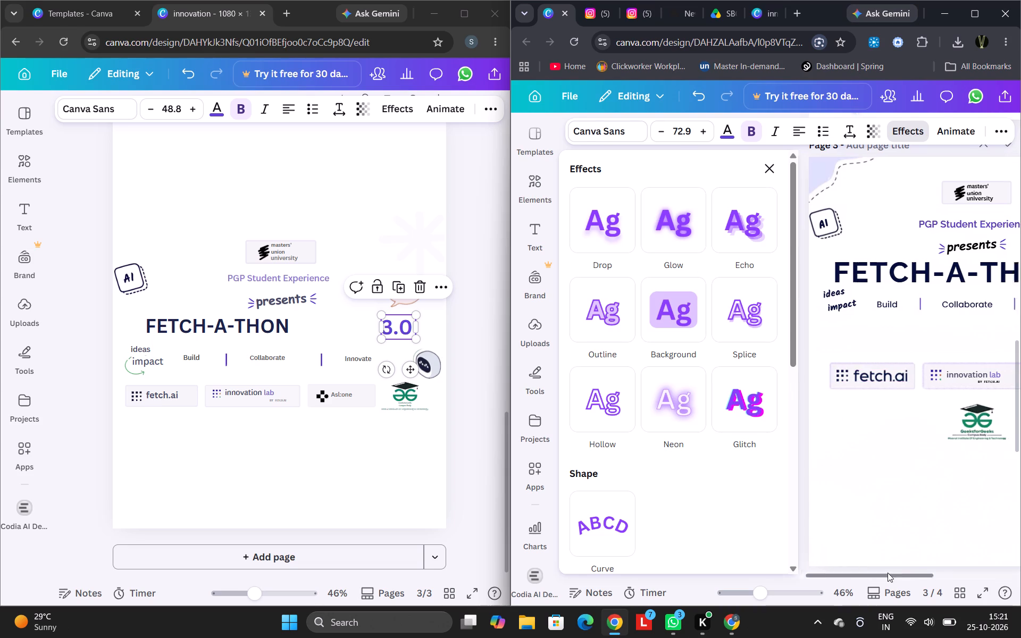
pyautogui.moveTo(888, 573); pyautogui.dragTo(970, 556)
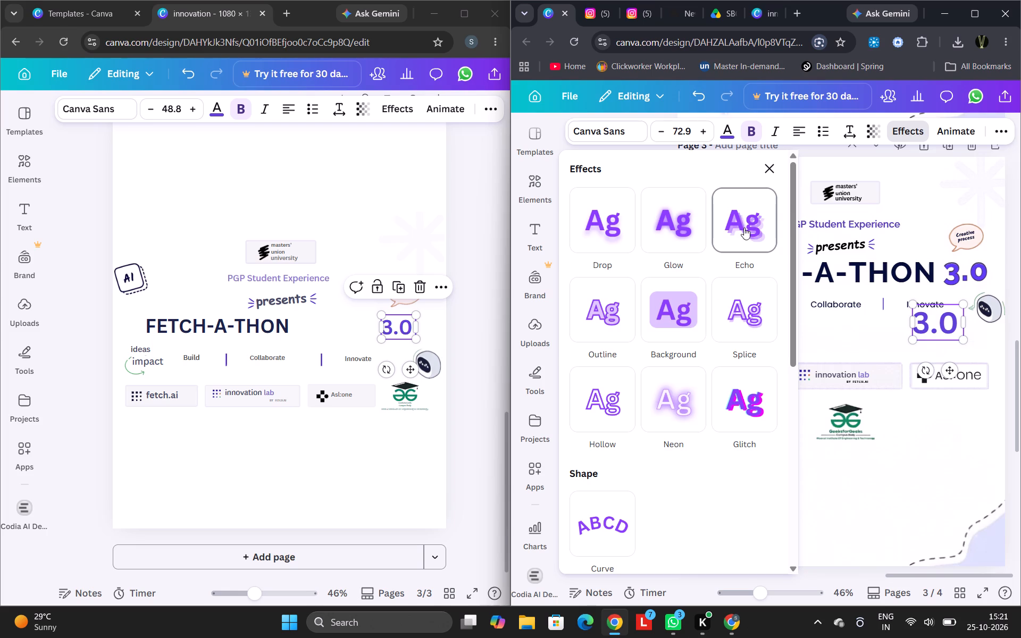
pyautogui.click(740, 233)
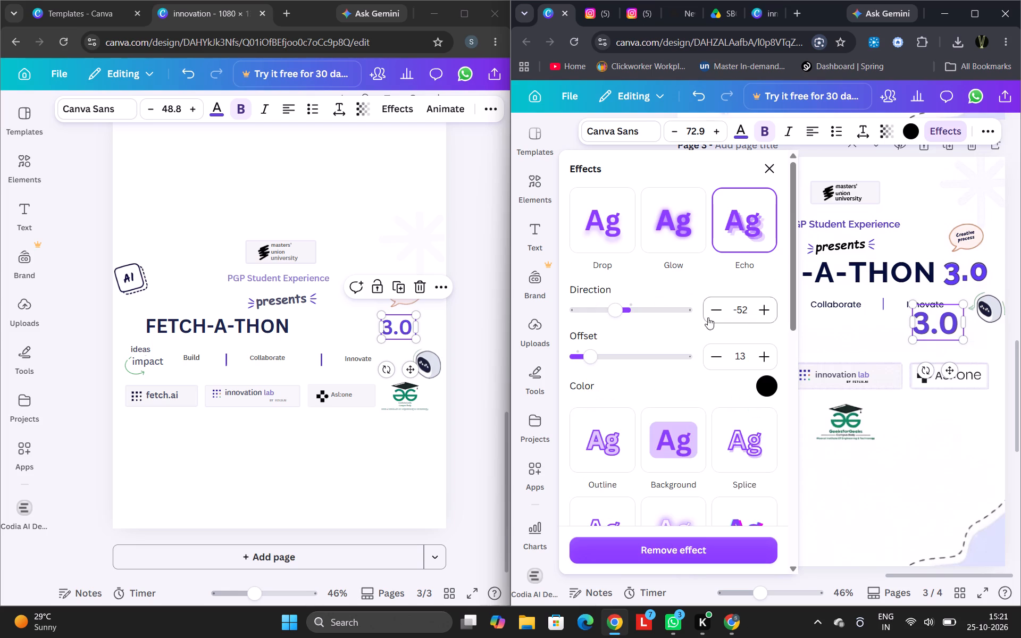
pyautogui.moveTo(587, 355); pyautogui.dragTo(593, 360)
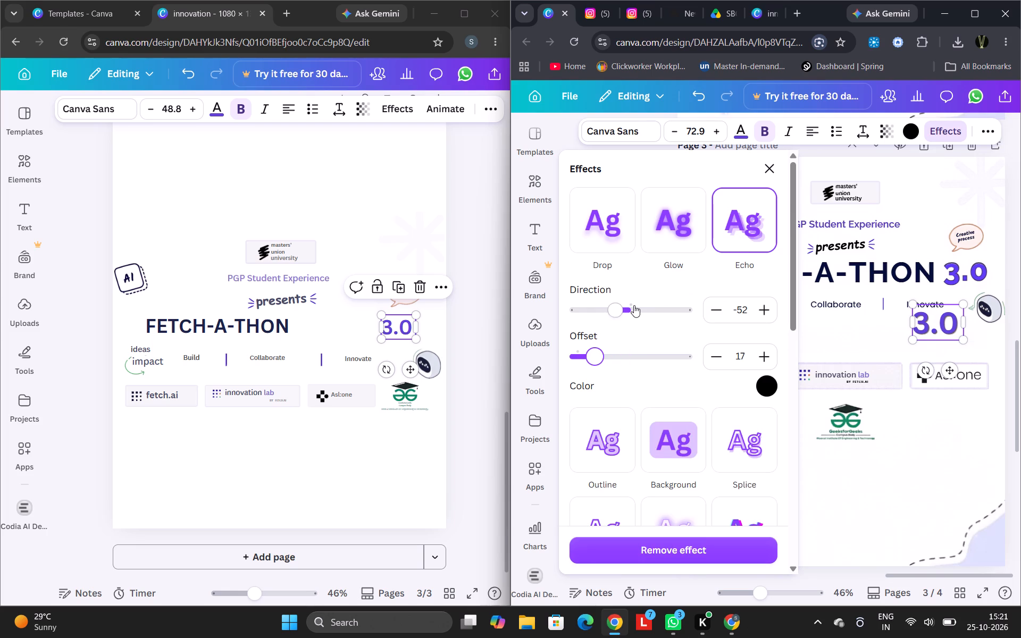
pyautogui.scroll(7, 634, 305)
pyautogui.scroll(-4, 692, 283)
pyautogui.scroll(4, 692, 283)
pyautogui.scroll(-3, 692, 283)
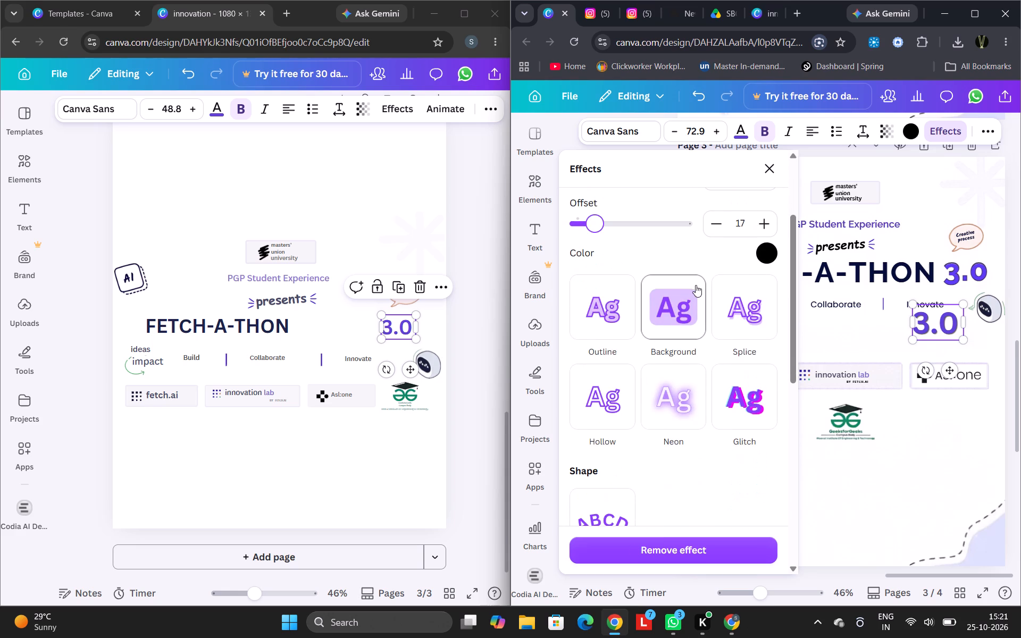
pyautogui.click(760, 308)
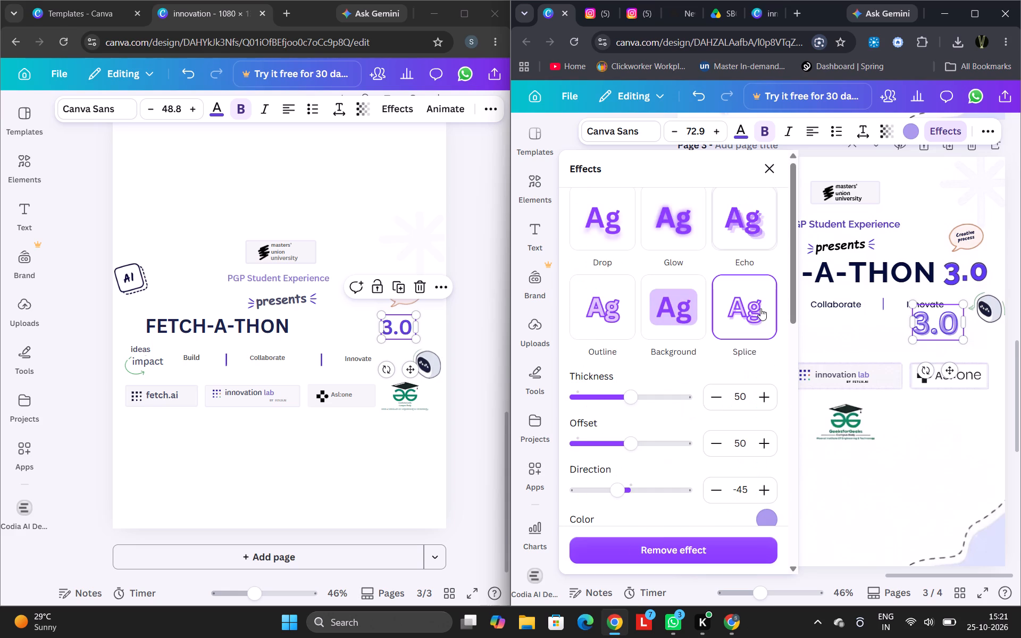
# Apply the Outline effect with thickness 9 to the pasted 3.0 text, comparing it with the reference title, and close the effect settings.
pyautogui.click(625, 327)
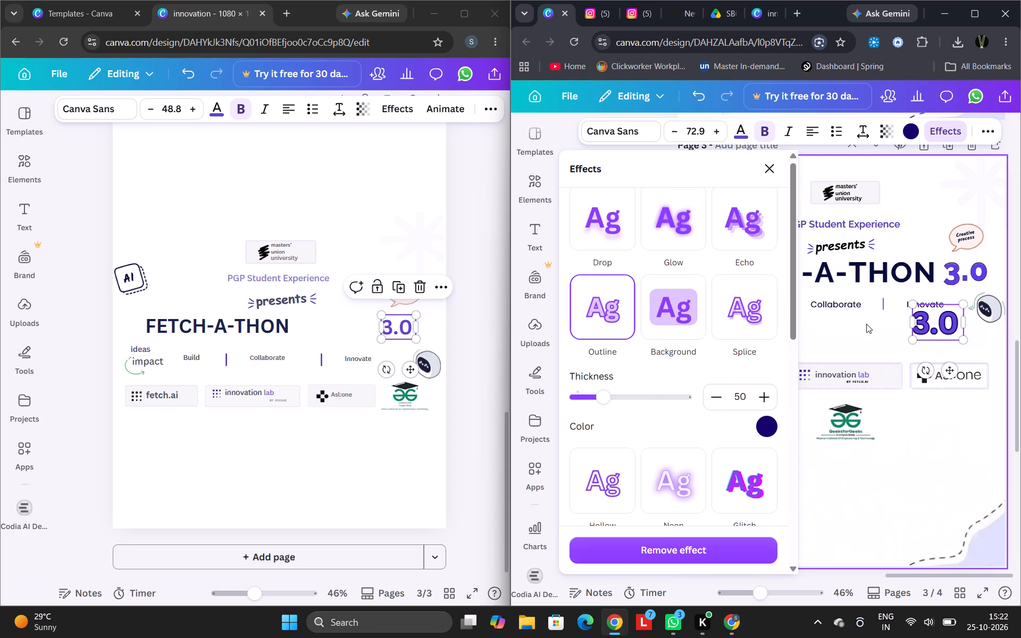
pyautogui.scroll(1, 892, 317)
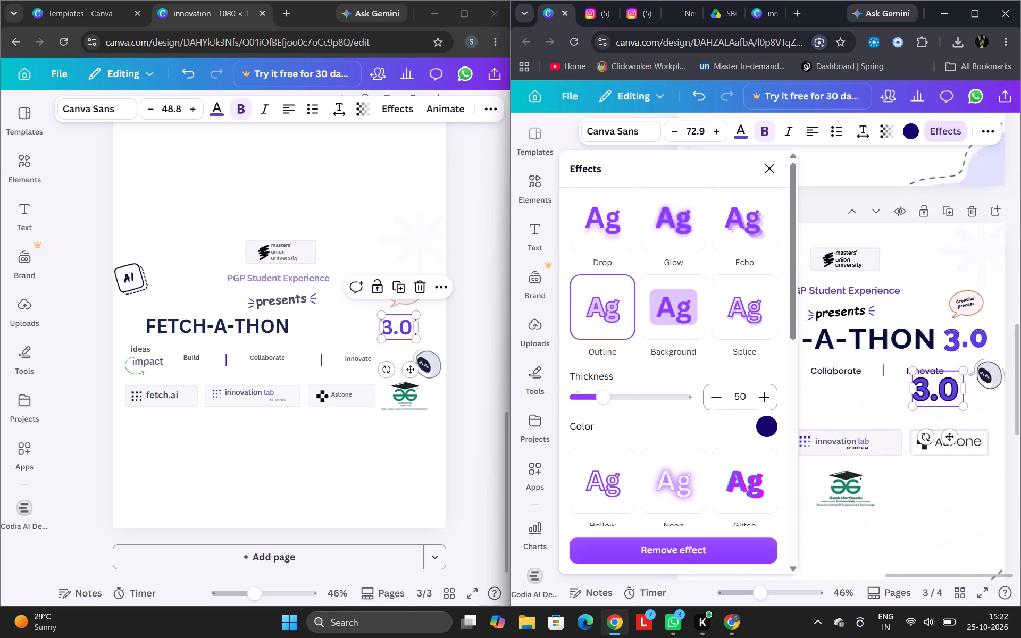
pyautogui.scroll(9, 182, 338)
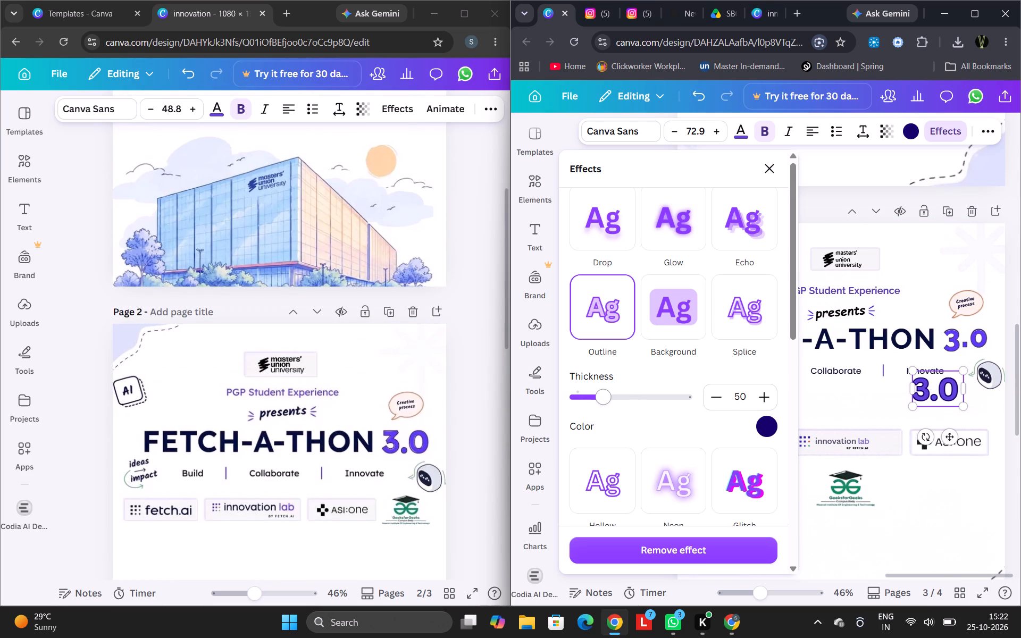
pyautogui.click(709, 397)
pyautogui.tripleClick(709, 397)
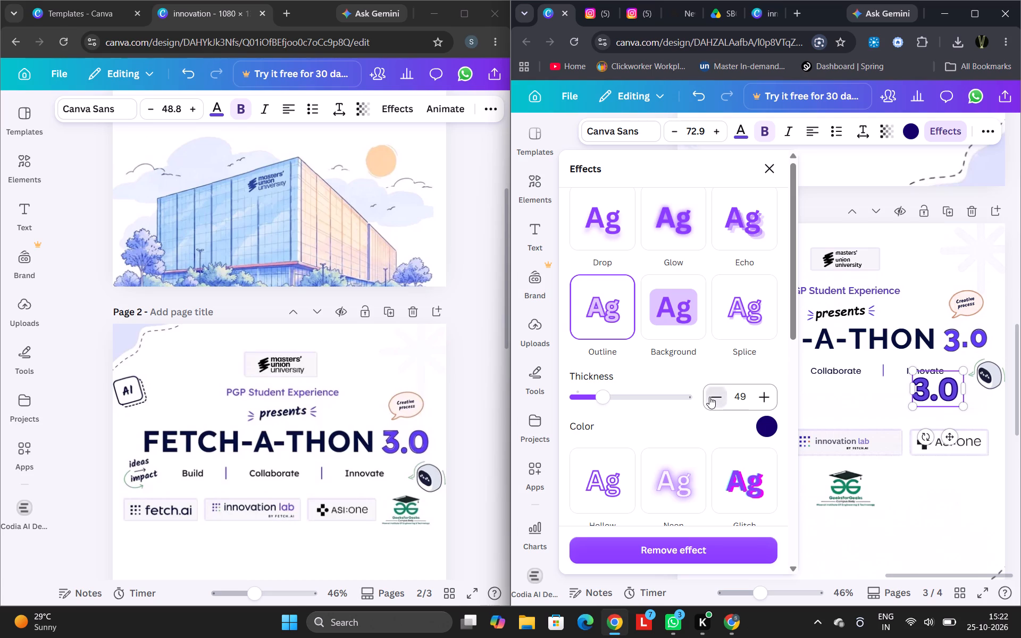
pyautogui.tripleClick(709, 396)
pyautogui.tripleClick(709, 396)
pyautogui.tripleClick(707, 395)
pyautogui.doubleClick(705, 397)
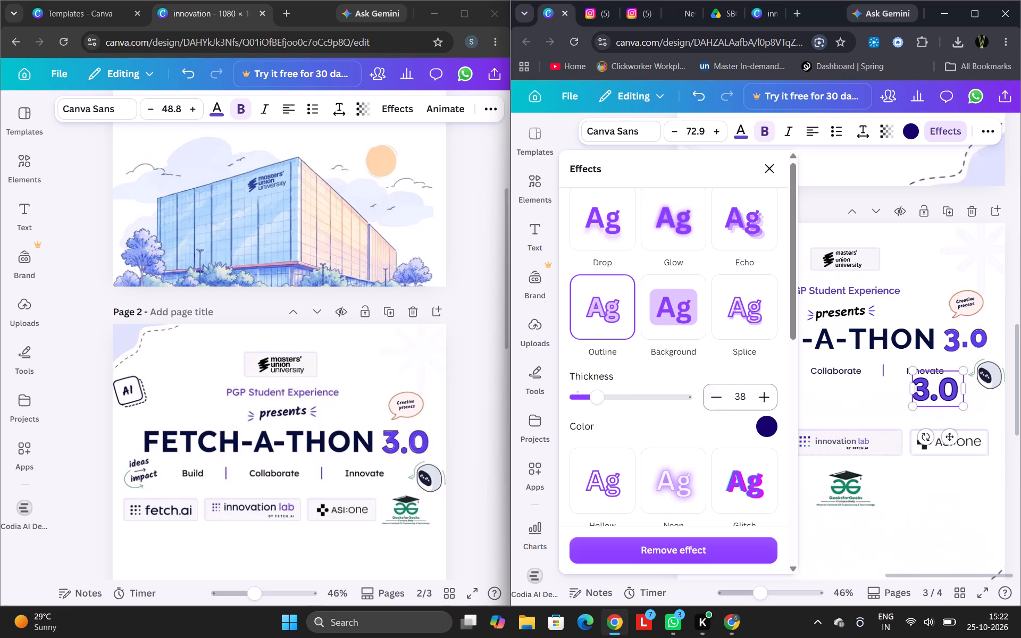
pyautogui.tripleClick(702, 401)
pyautogui.tripleClick(707, 395)
pyautogui.tripleClick(708, 395)
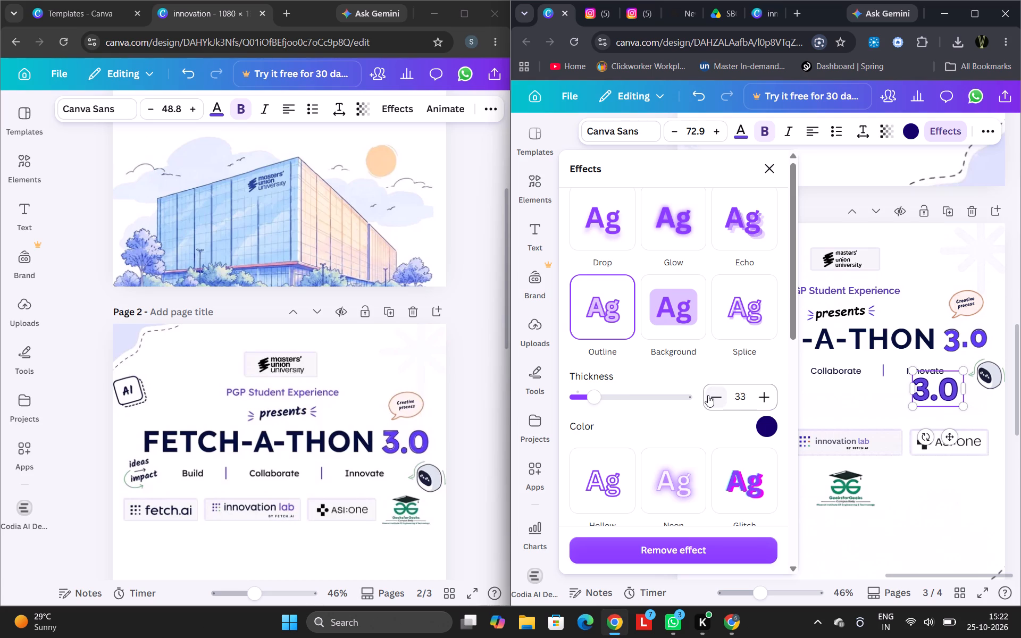
pyautogui.tripleClick(708, 395)
pyautogui.tripleClick(708, 395)
pyautogui.tripleClick(708, 395)
pyautogui.click(706, 395)
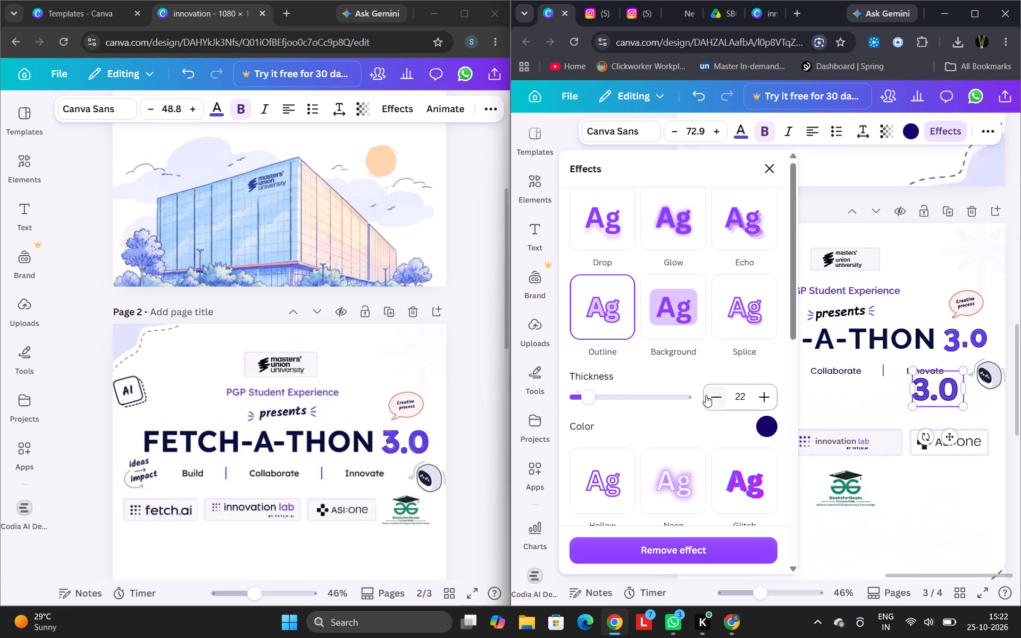
pyautogui.tripleClick(707, 395)
pyautogui.tripleClick(708, 395)
pyautogui.tripleClick(709, 396)
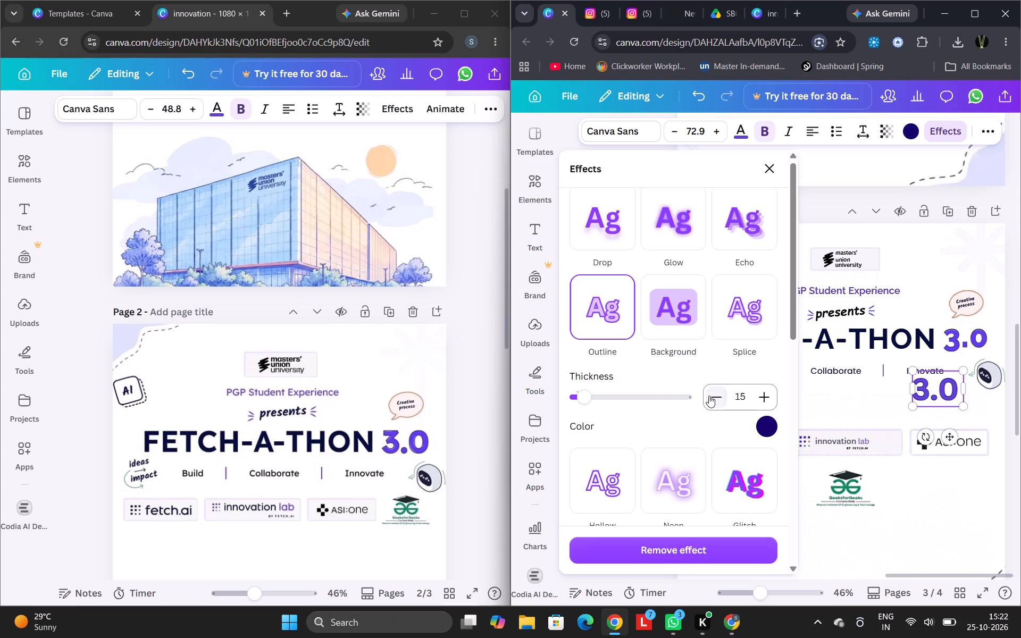
pyautogui.tripleClick(709, 396)
pyautogui.tripleClick(709, 396)
pyautogui.doubleClick(767, 399)
pyautogui.click(652, 446)
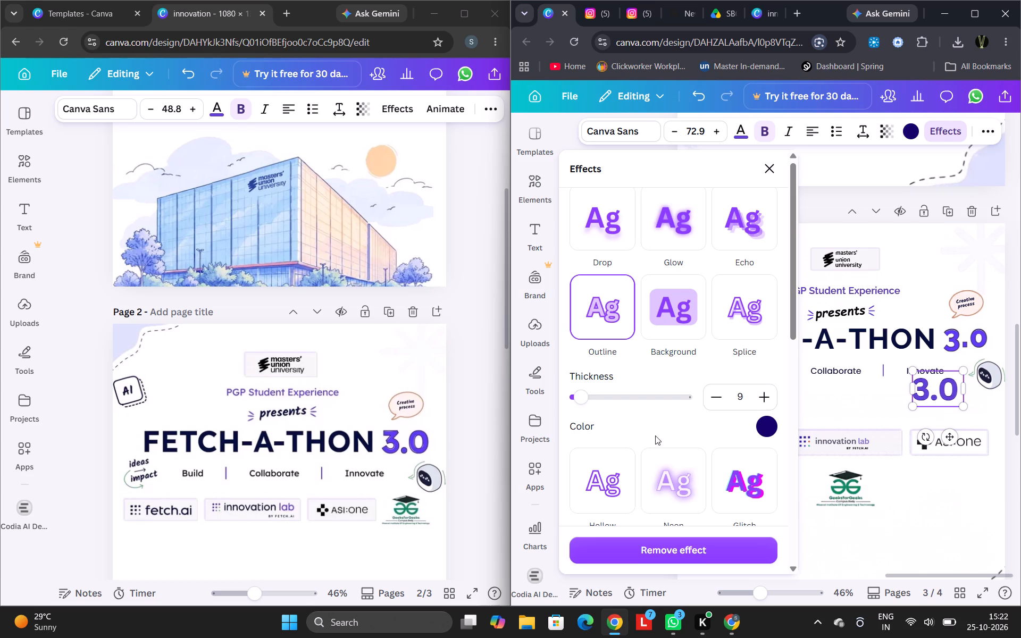
pyautogui.click(771, 169)
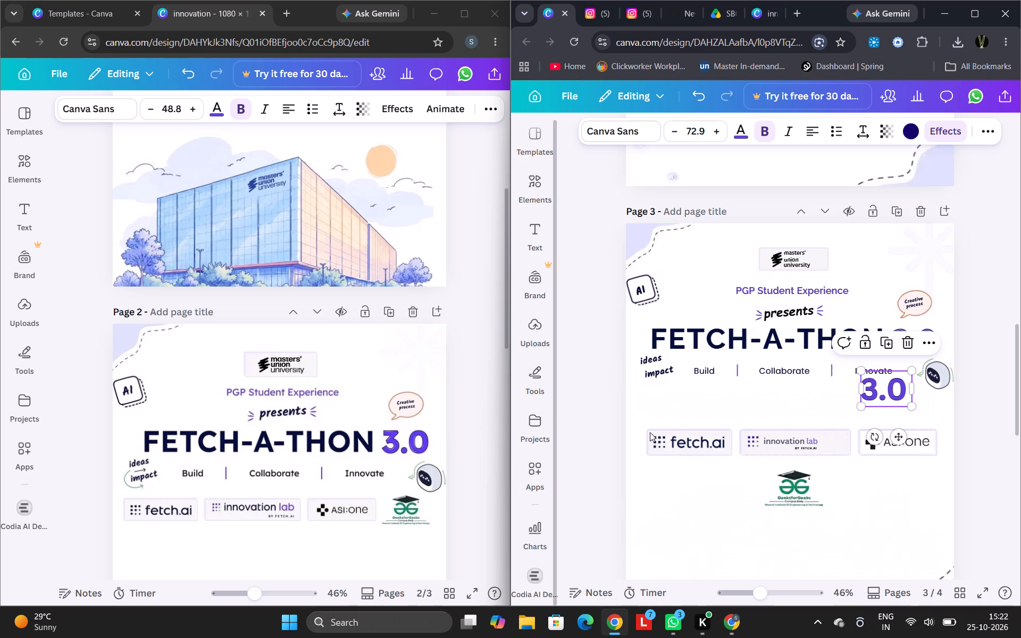
pyautogui.click(981, 424)
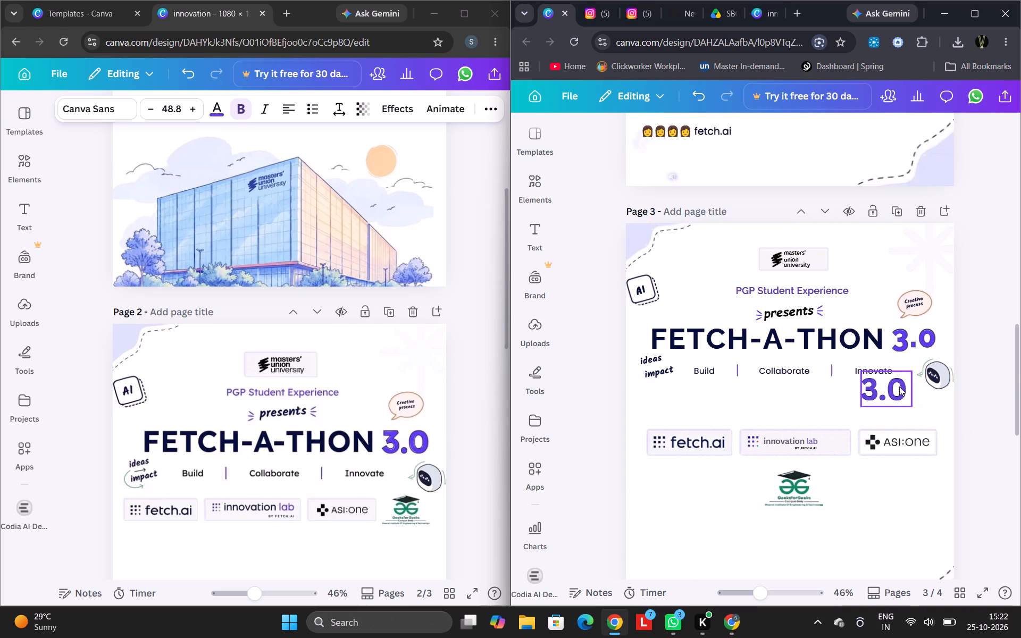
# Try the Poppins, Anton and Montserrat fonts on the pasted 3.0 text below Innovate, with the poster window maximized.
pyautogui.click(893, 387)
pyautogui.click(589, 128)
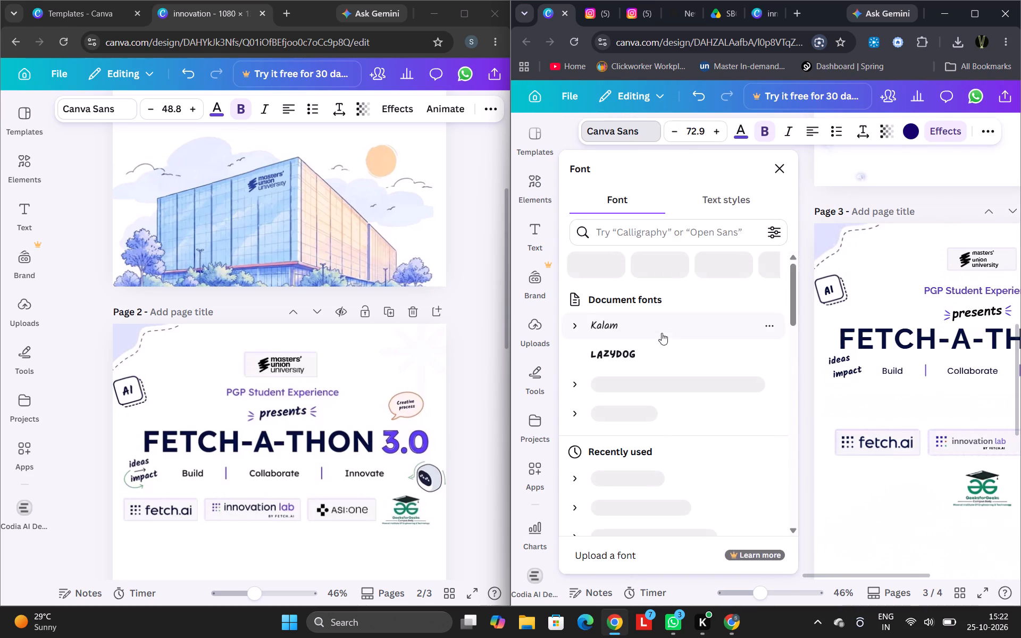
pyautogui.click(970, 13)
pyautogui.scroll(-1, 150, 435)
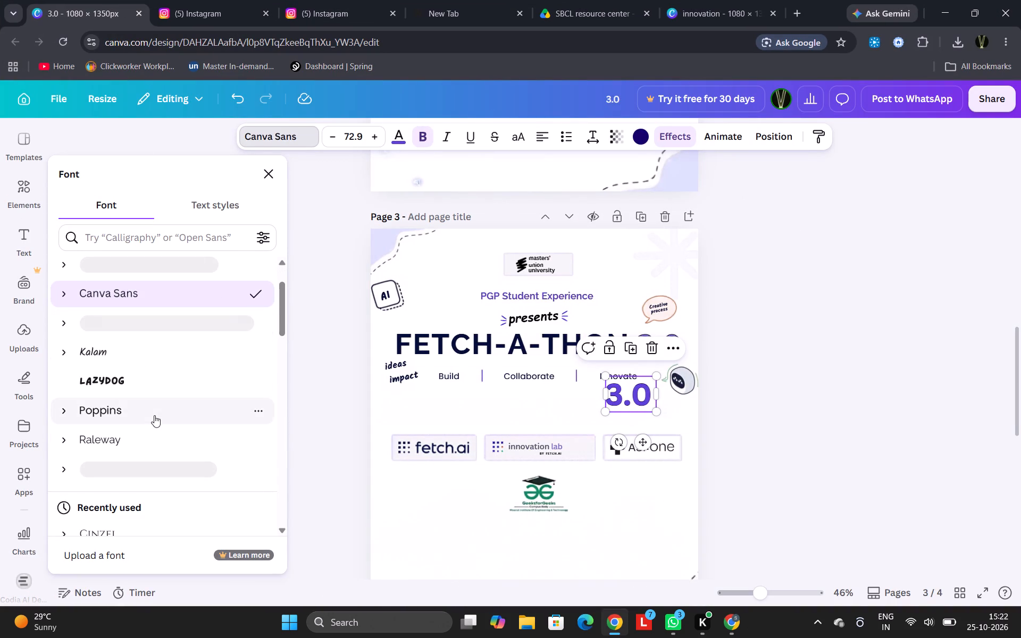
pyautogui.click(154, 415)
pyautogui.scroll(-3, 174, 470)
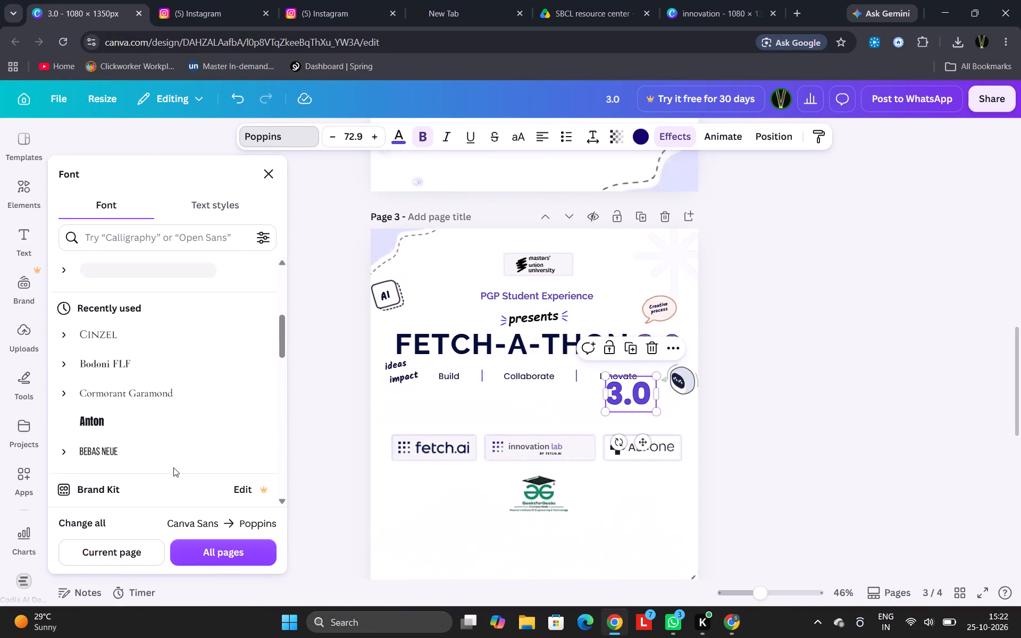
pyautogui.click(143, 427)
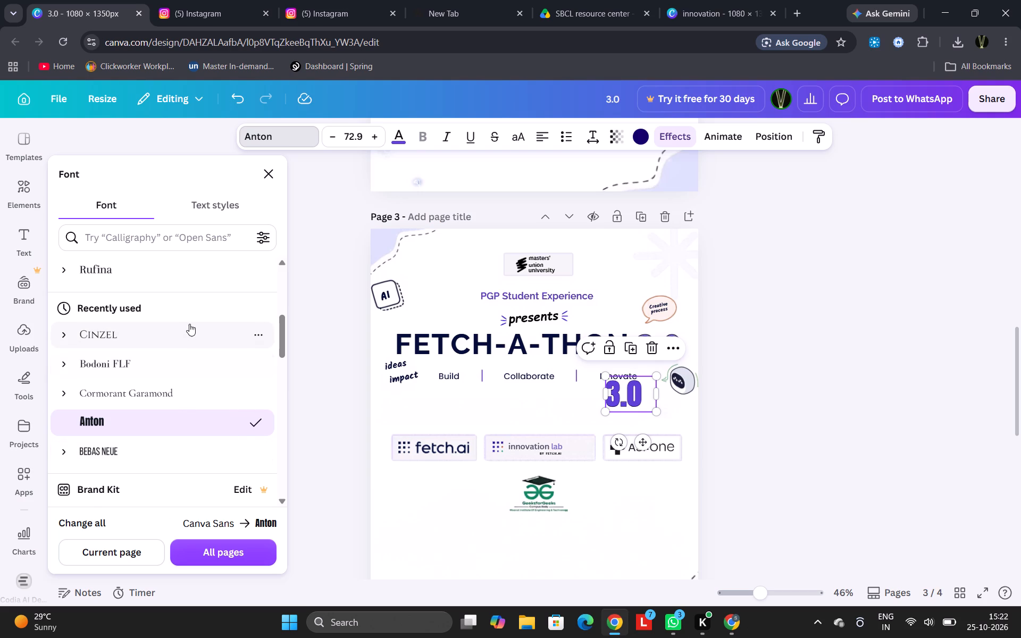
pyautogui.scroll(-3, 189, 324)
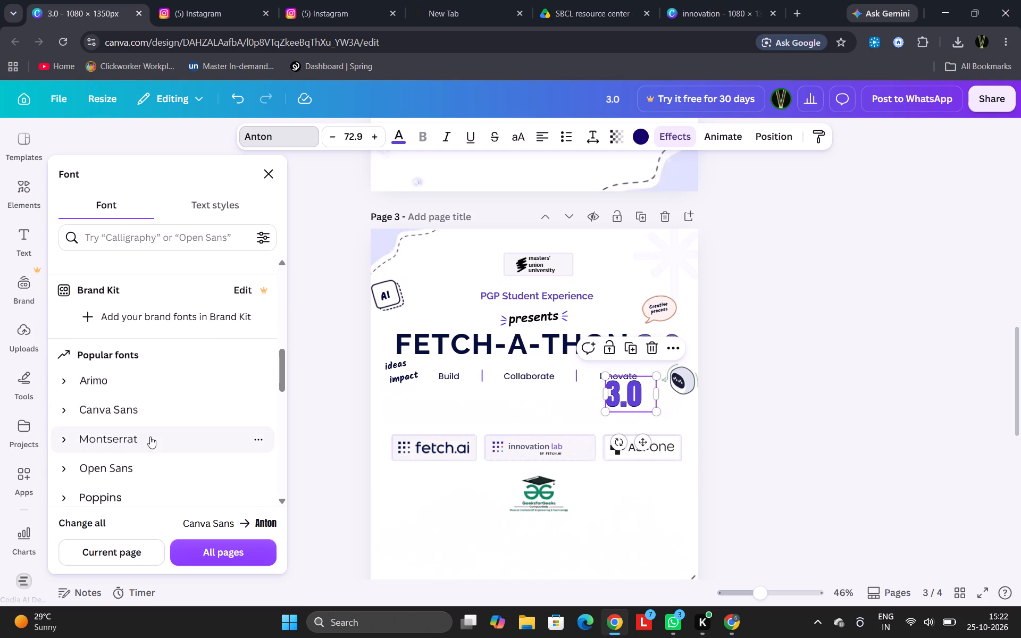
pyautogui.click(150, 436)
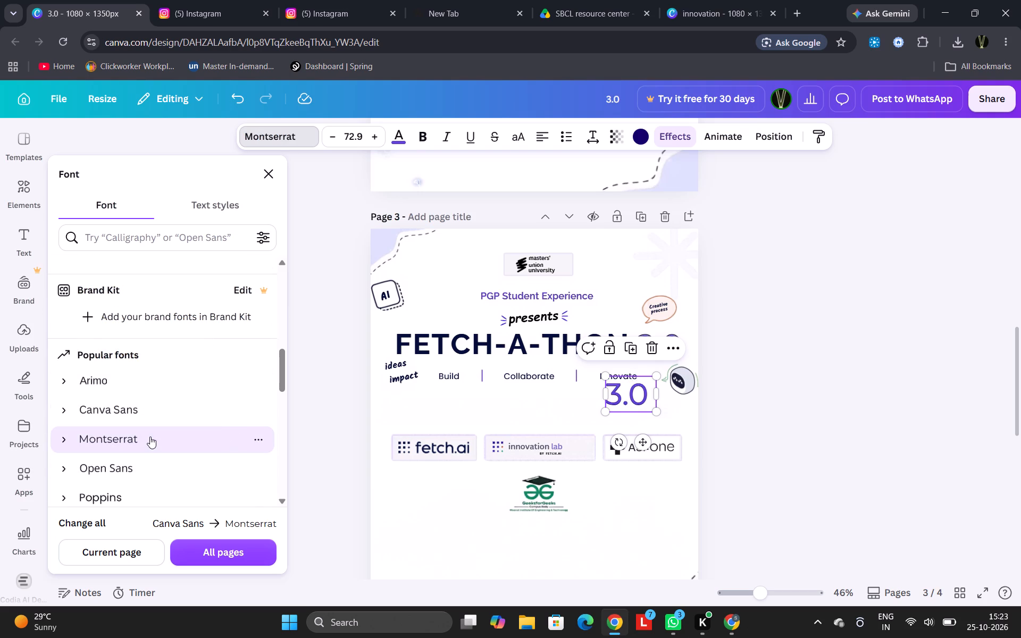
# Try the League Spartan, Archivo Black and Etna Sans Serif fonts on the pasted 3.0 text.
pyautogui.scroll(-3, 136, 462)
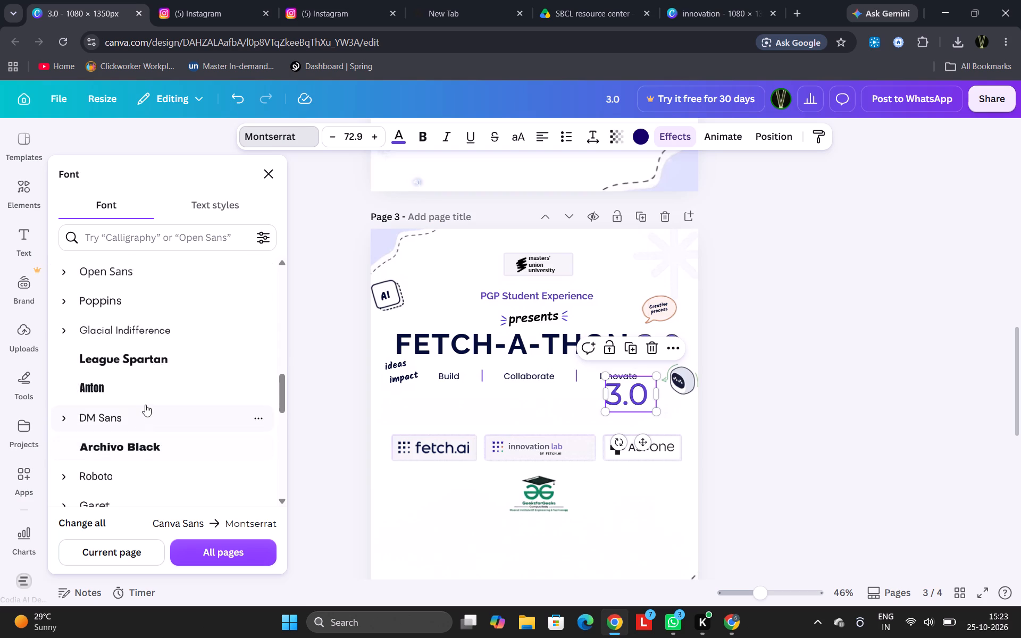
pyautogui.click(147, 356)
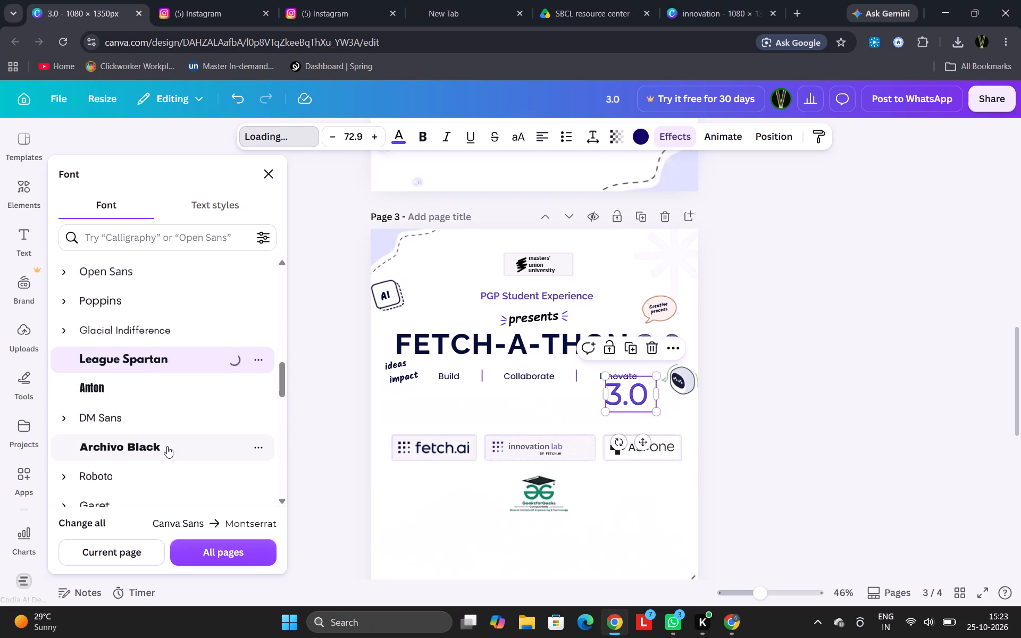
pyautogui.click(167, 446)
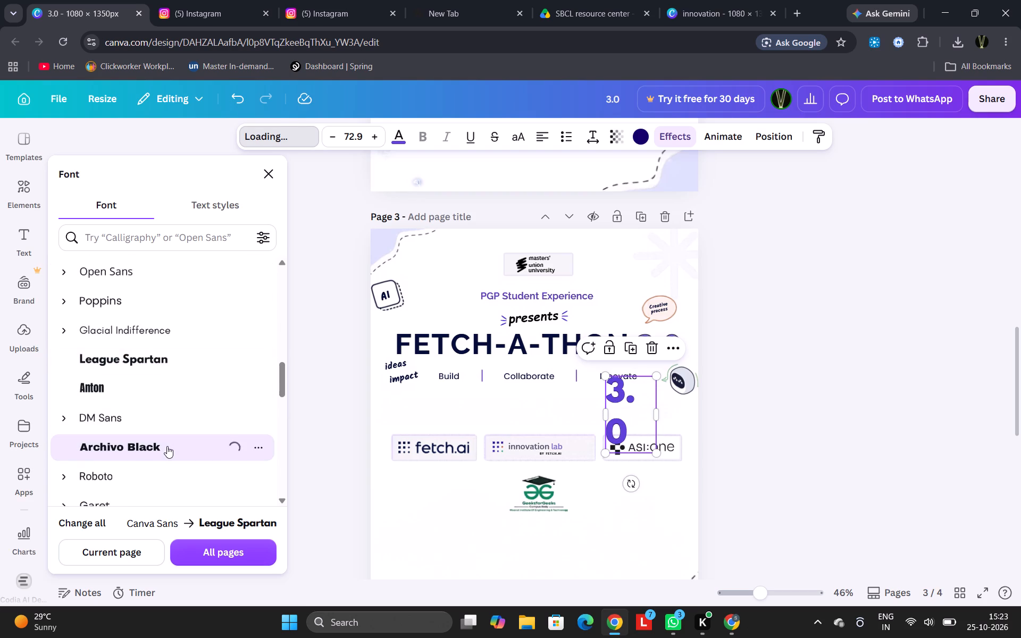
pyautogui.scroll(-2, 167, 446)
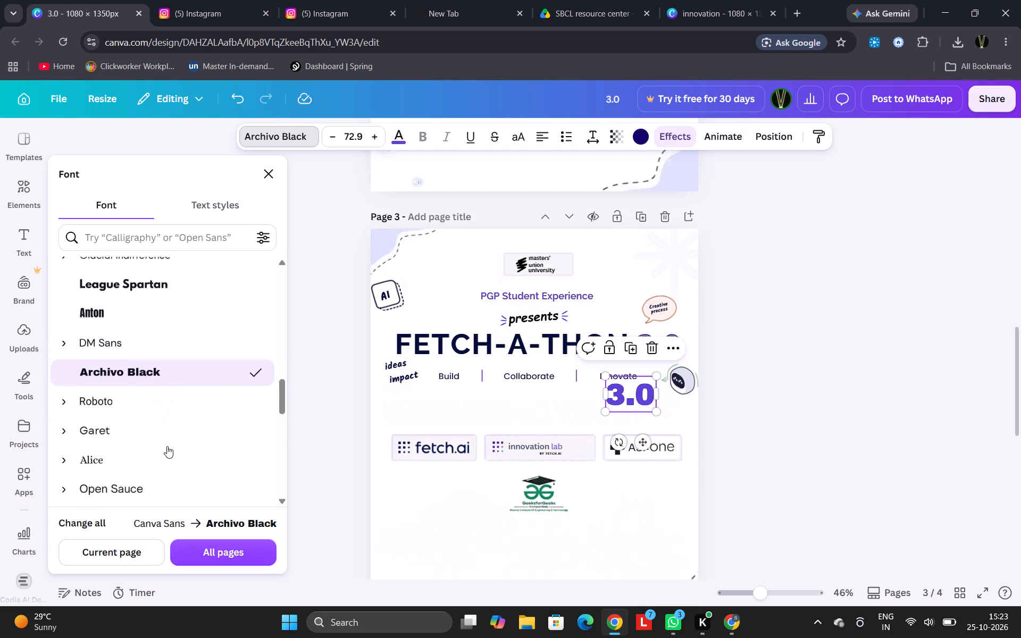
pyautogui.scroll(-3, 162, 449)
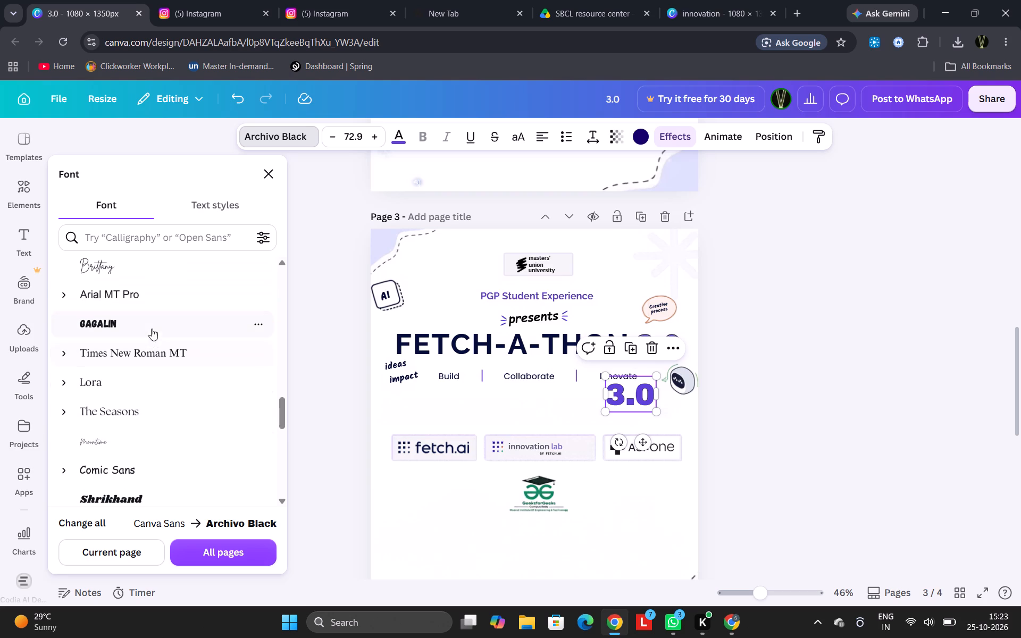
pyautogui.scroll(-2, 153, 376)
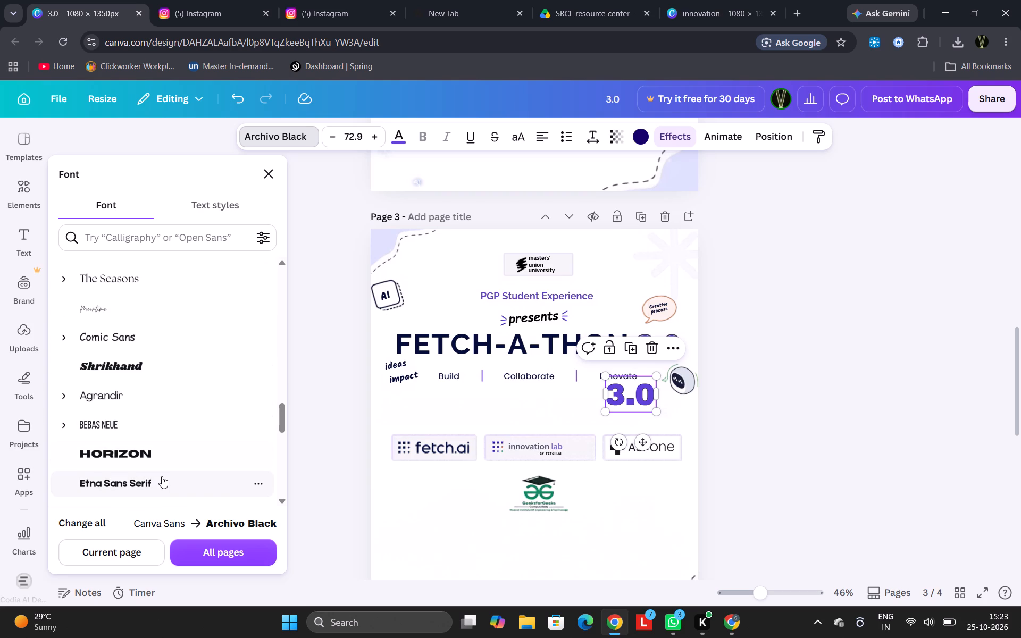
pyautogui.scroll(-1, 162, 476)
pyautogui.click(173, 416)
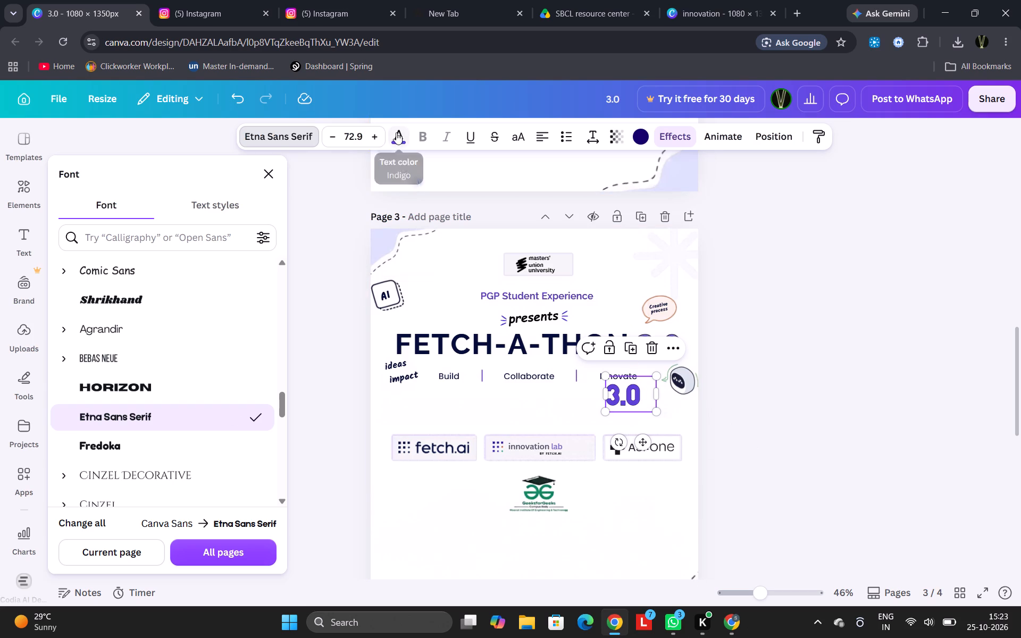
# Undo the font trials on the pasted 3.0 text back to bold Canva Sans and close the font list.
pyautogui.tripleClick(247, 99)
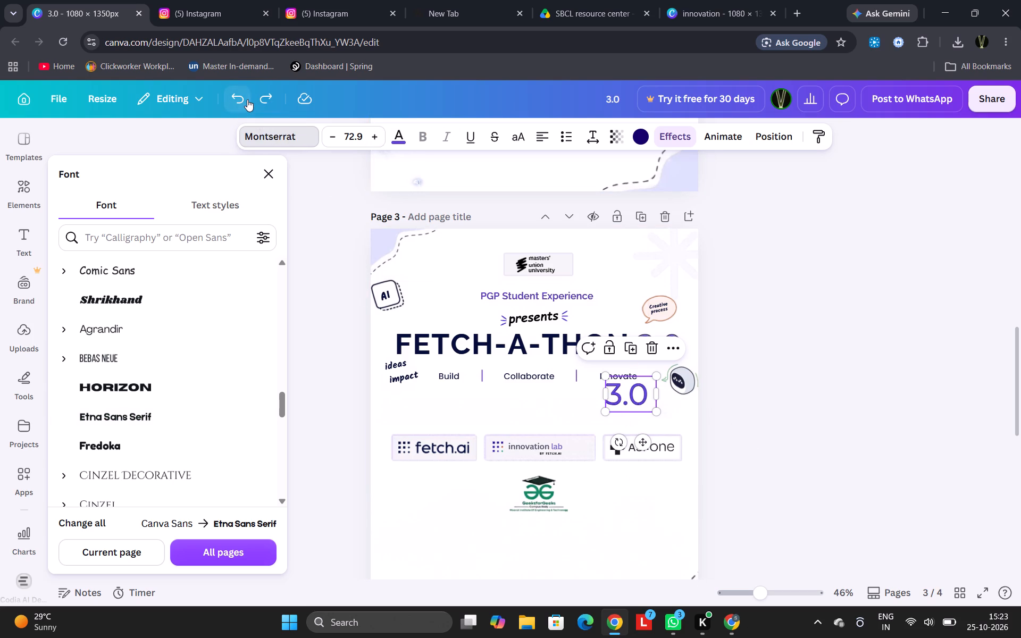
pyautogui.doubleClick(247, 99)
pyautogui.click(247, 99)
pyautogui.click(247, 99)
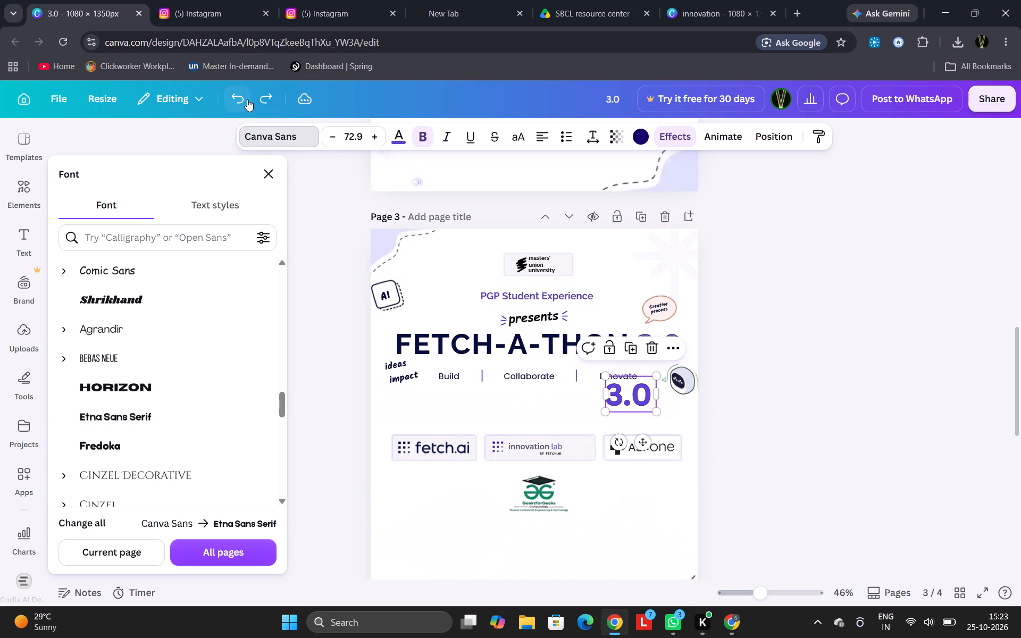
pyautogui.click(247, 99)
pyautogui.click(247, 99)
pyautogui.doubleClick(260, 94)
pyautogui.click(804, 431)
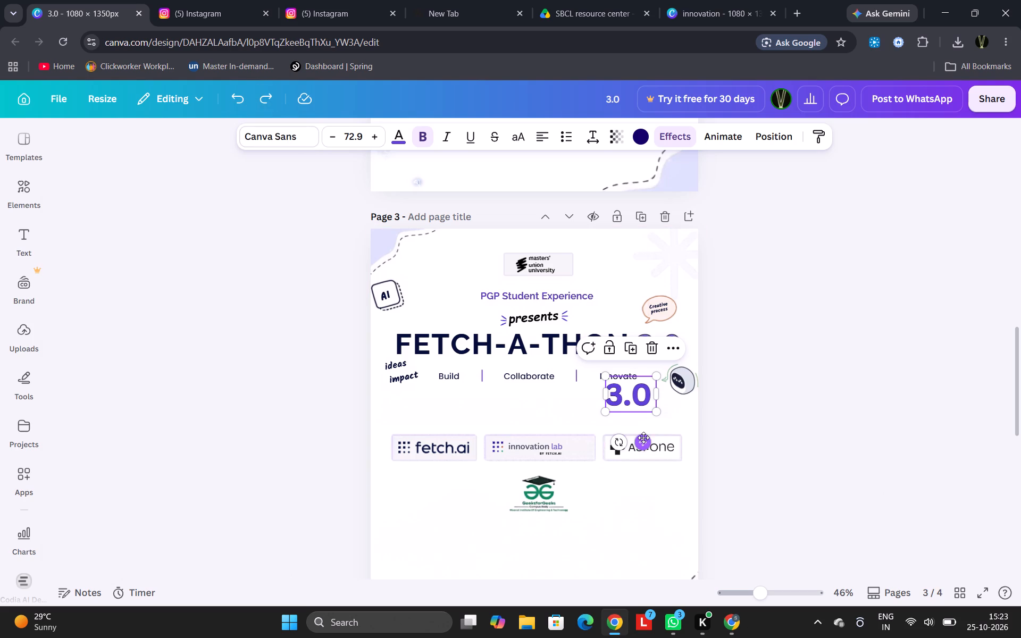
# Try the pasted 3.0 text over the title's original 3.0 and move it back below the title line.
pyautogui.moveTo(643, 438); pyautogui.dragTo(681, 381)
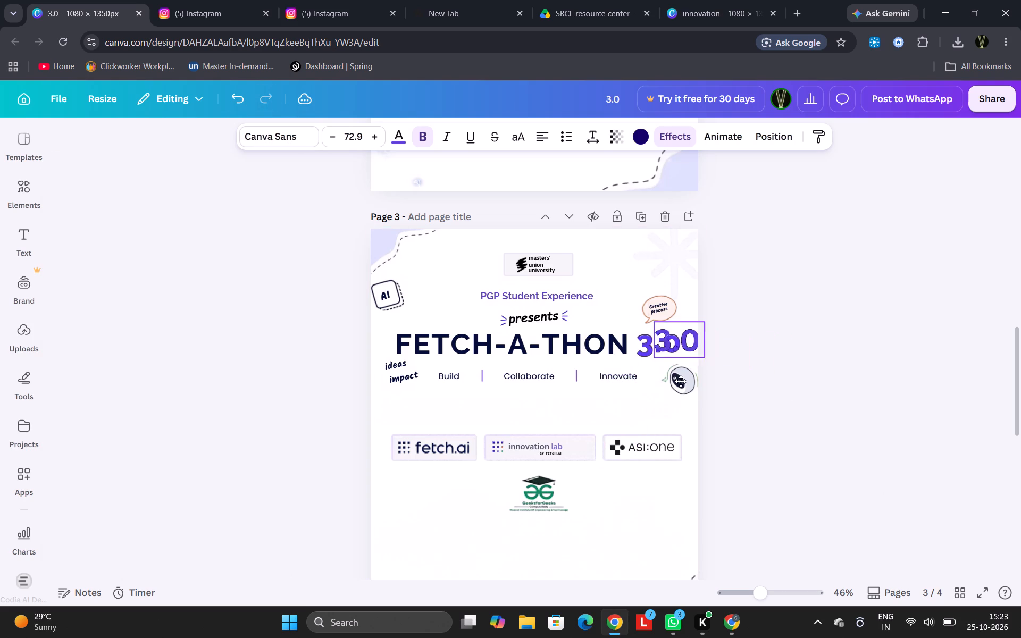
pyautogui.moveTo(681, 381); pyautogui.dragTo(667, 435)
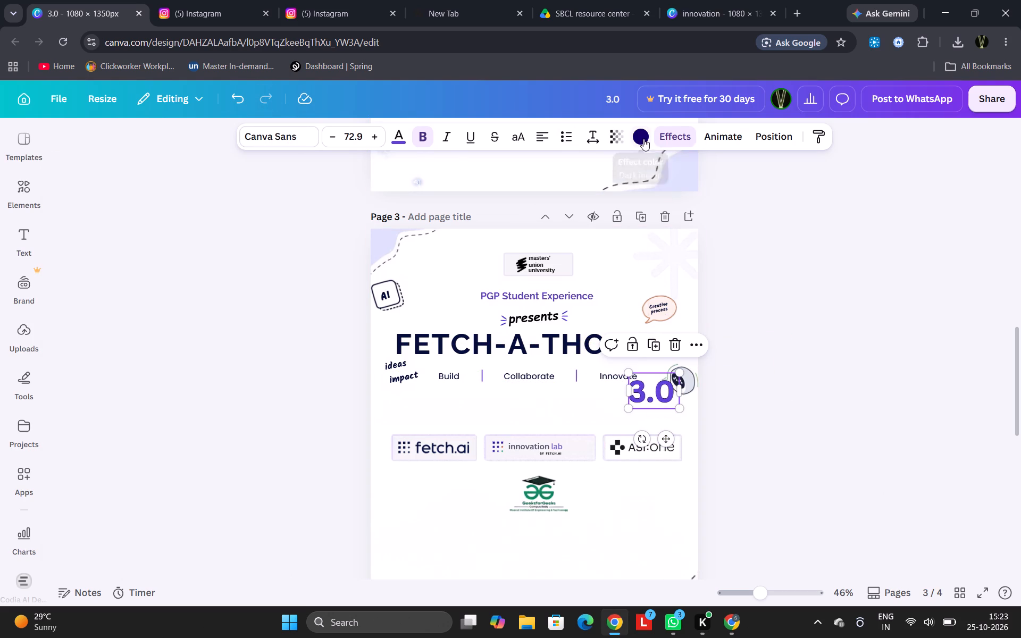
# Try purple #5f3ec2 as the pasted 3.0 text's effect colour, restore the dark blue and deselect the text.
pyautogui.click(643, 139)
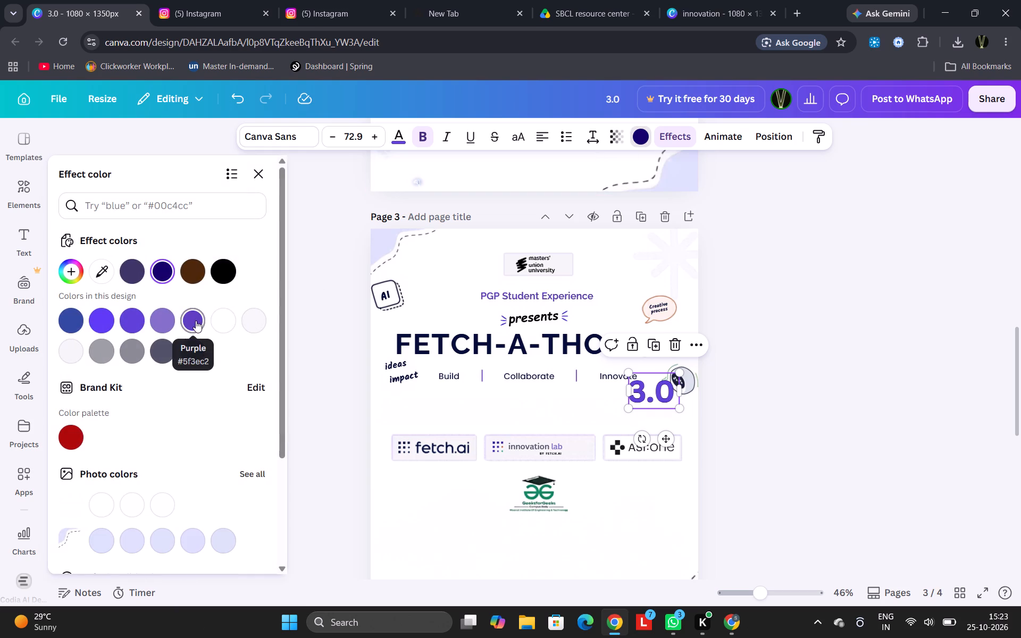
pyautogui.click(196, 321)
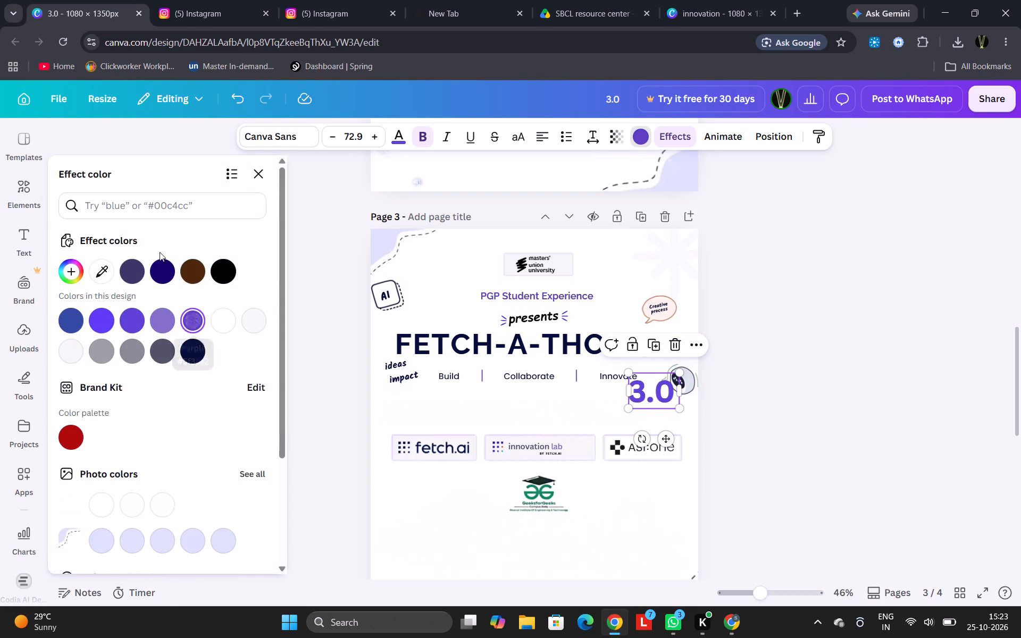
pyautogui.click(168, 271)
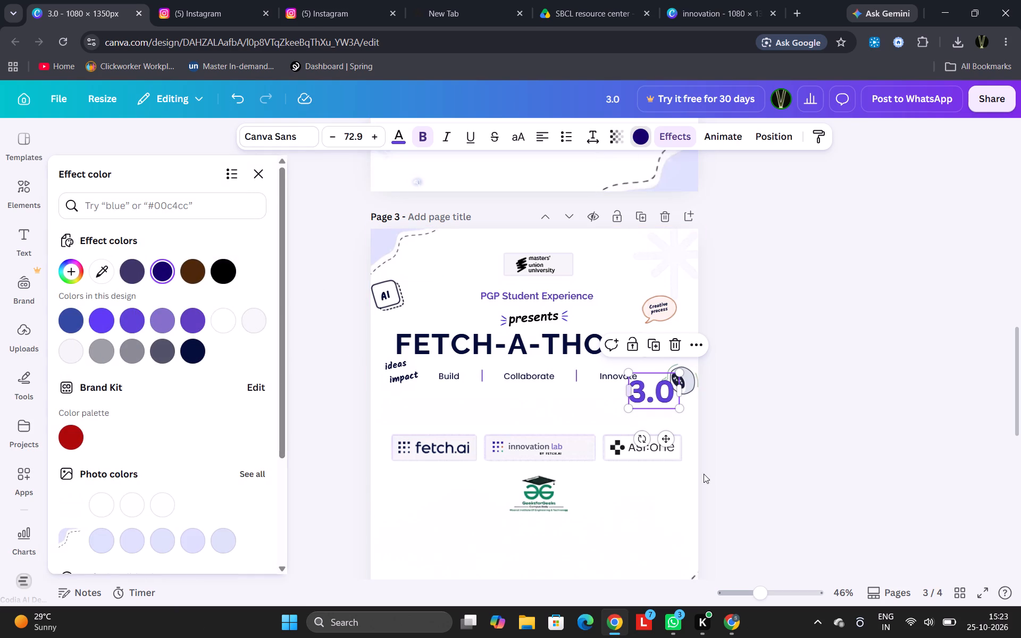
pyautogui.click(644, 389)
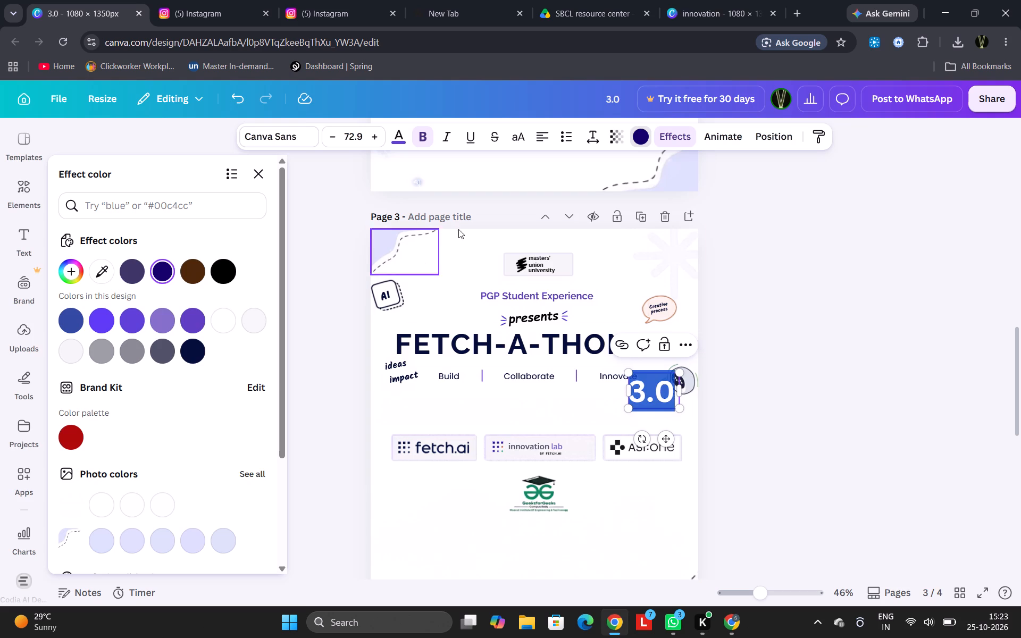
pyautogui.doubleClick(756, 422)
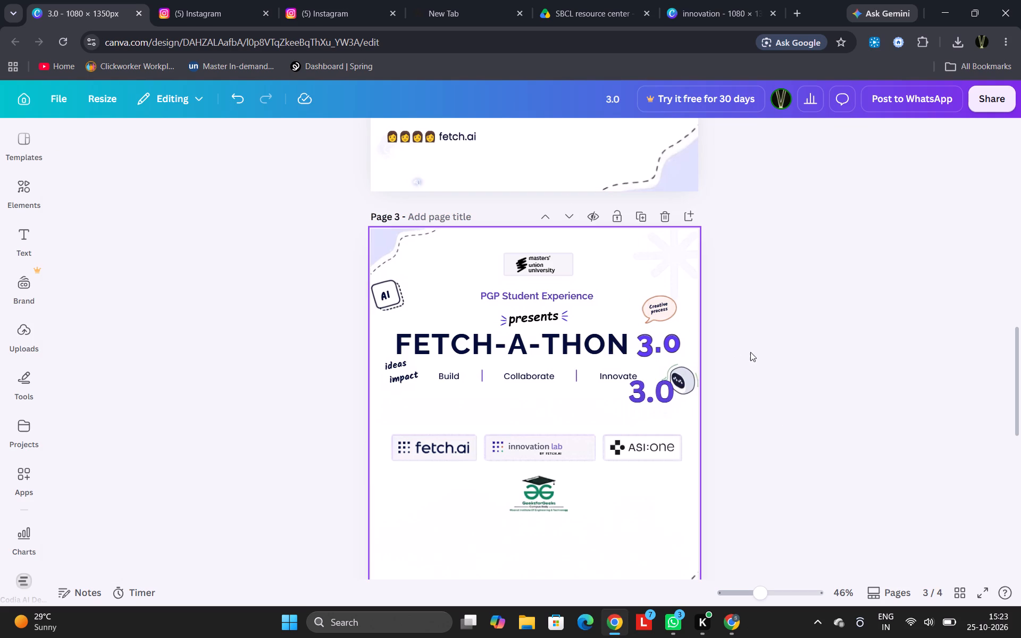
# Move the original Raleway 3.0 out of the title into the empty area below the logos on page 3.
pyautogui.click(669, 340)
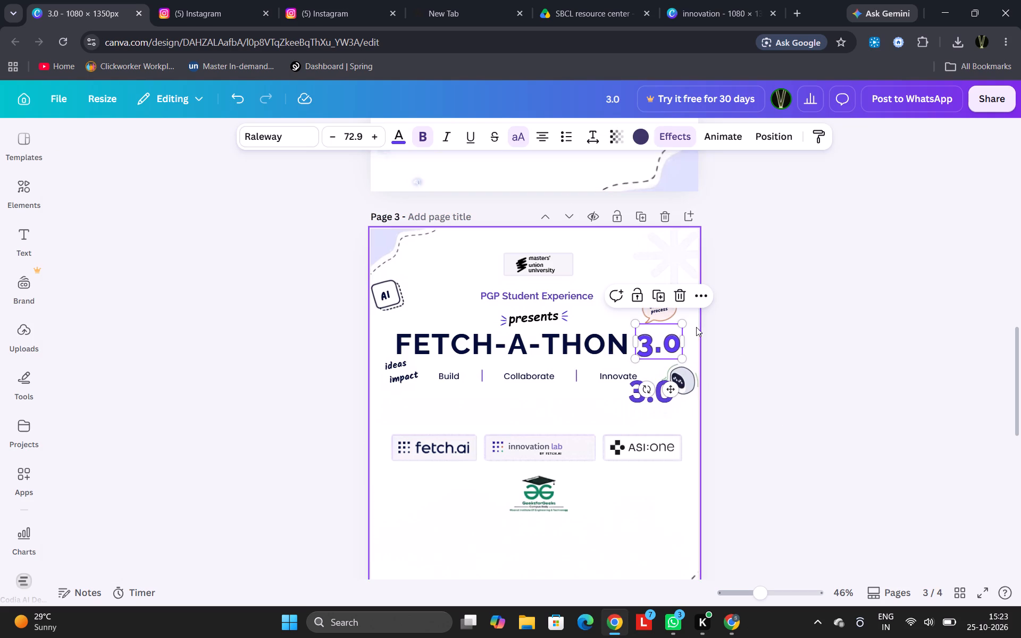
pyautogui.moveTo(662, 348); pyautogui.dragTo(653, 447)
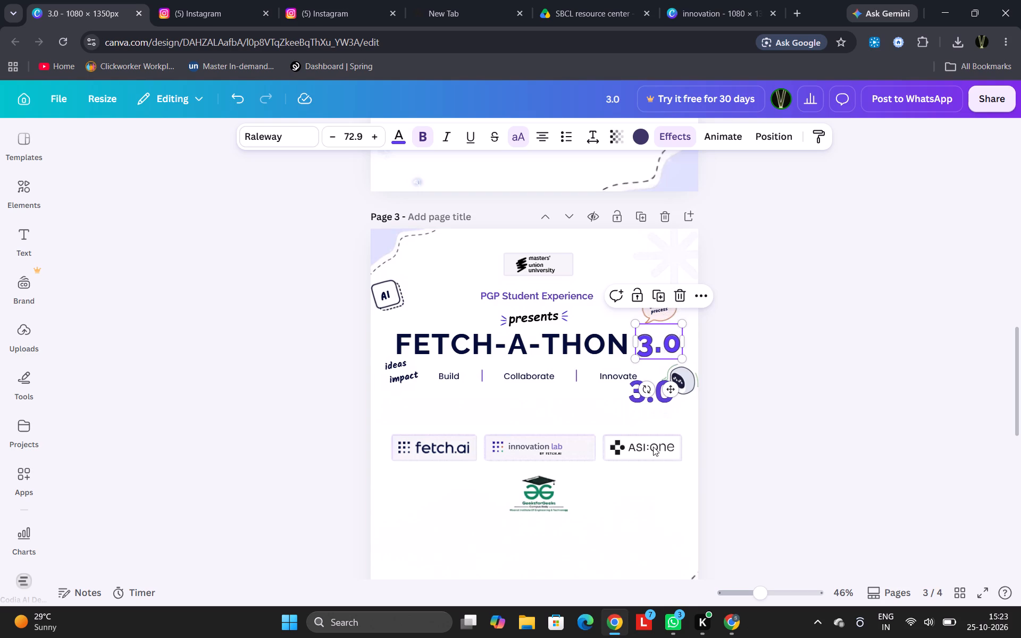
pyautogui.moveTo(653, 447); pyautogui.dragTo(633, 549)
# Place the pasted Canva Sans 3.0 directly after FETCH-A-THON, level with the title, and deselect it.
pyautogui.click(649, 391)
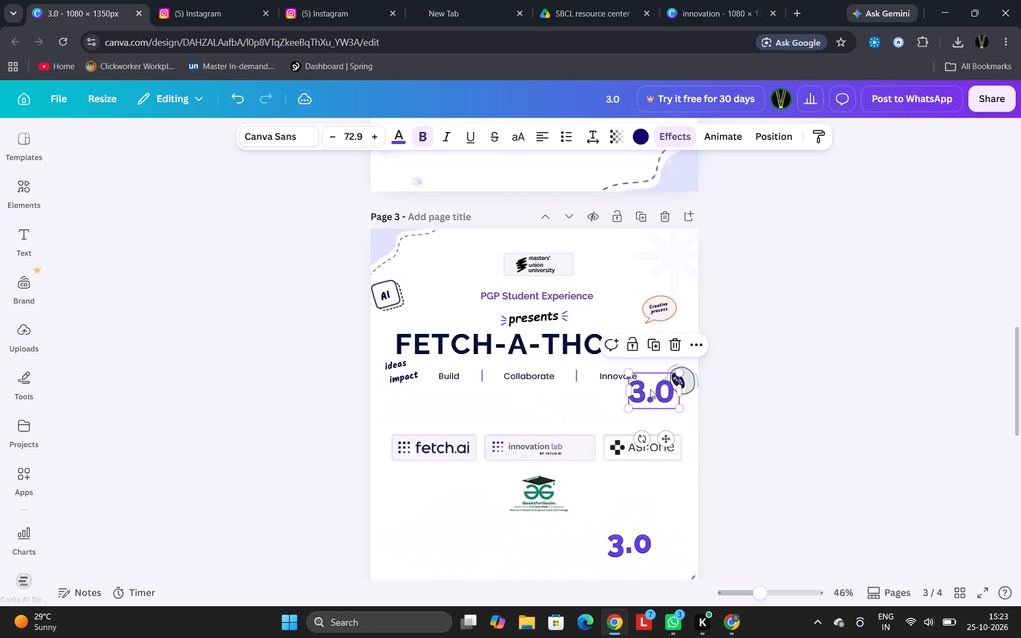
pyautogui.moveTo(650, 389); pyautogui.dragTo(658, 346)
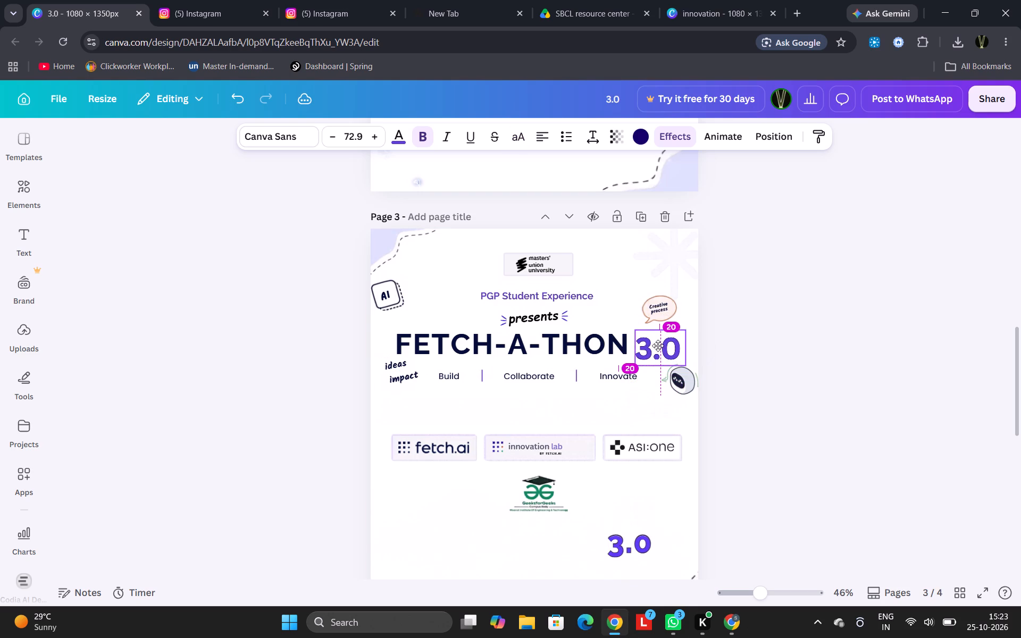
pyautogui.moveTo(658, 346); pyautogui.dragTo(658, 342)
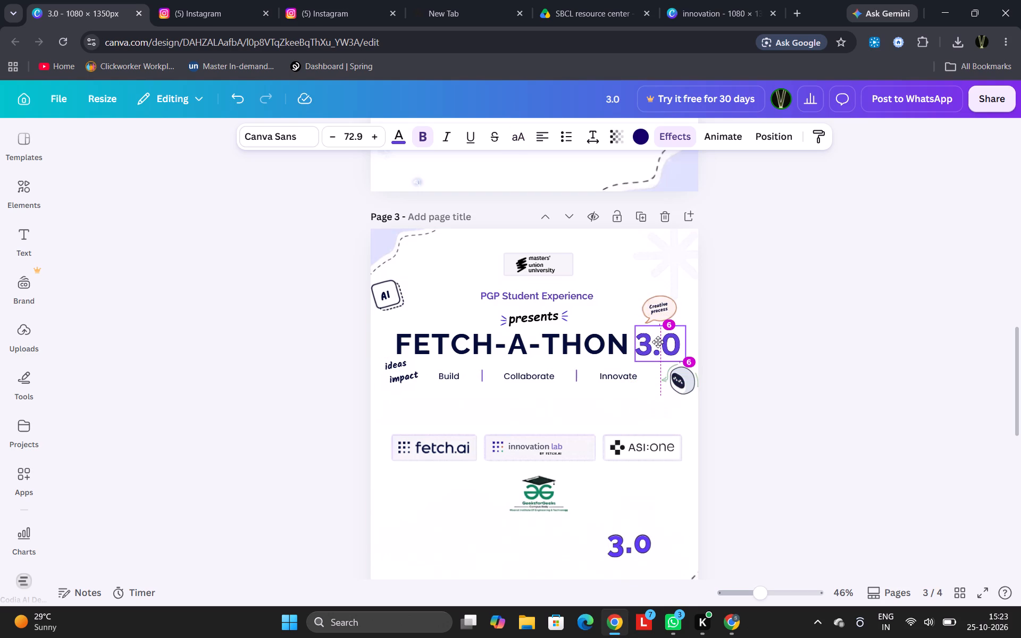
pyautogui.moveTo(658, 342); pyautogui.dragTo(658, 341)
pyautogui.click(775, 354)
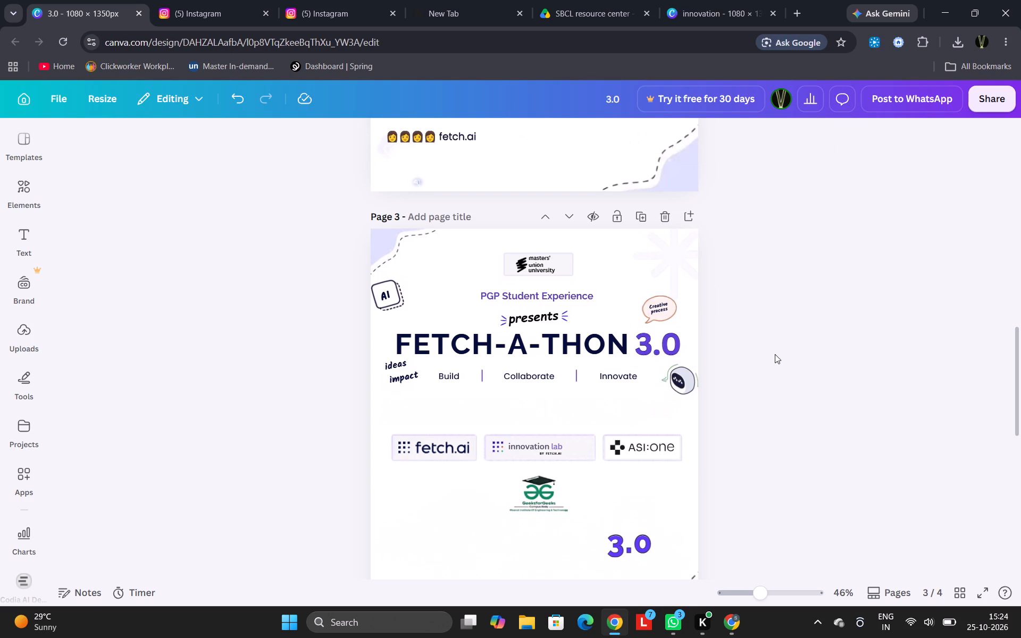
# Place the two designs side by side and compare the poster's page 3 with page 1 of the innovation reference.
pyautogui.scroll(7, 779, 357)
pyautogui.scroll(-5, 783, 366)
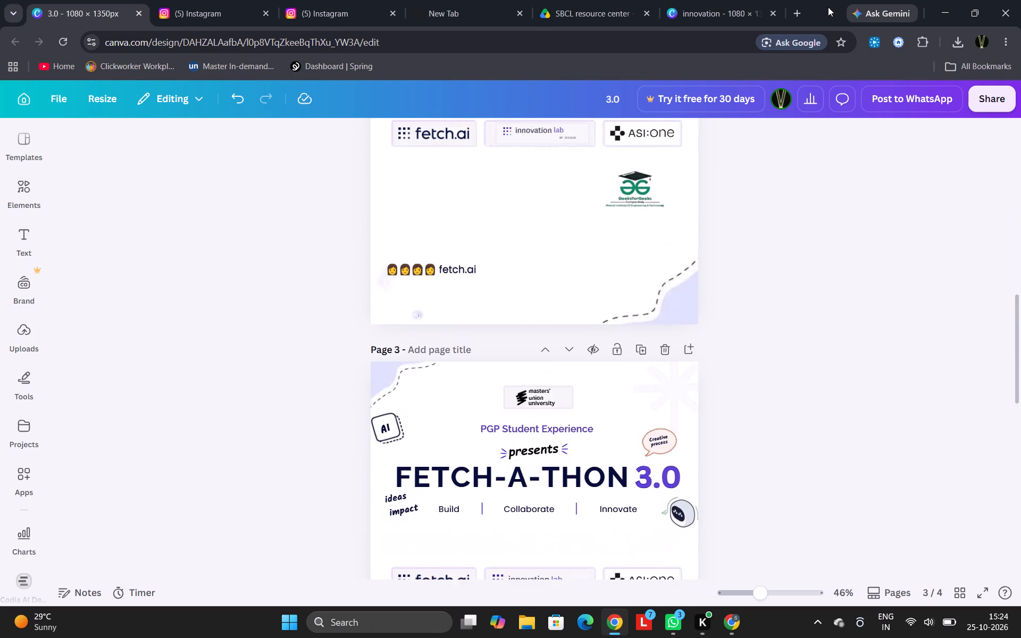
pyautogui.moveTo(825, 10); pyautogui.dragTo(1020, 295)
pyautogui.scroll(3, 303, 369)
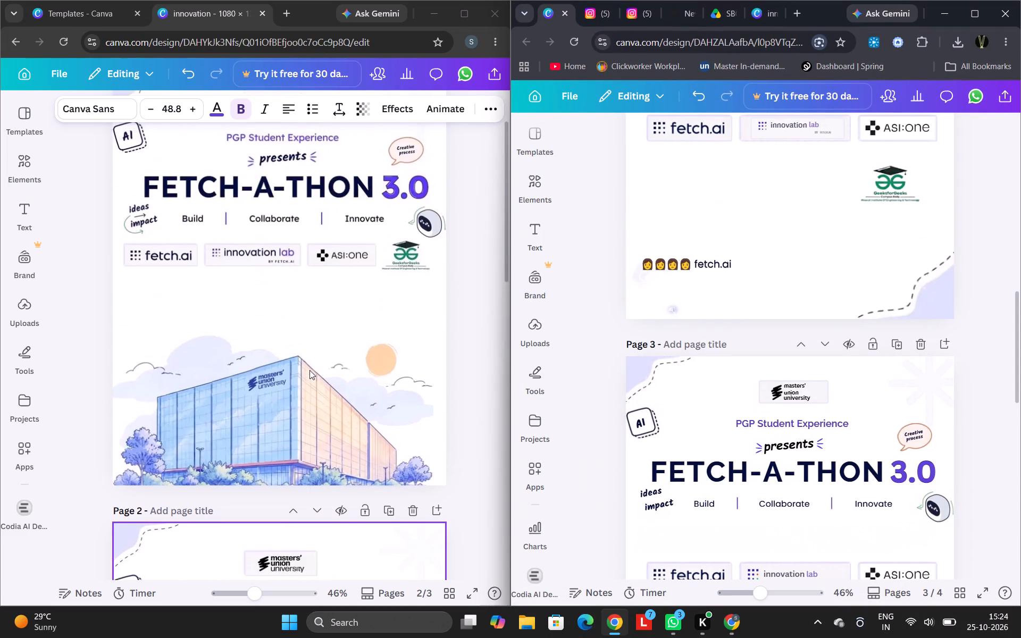
pyautogui.scroll(-3, 310, 370)
pyautogui.scroll(6, 327, 314)
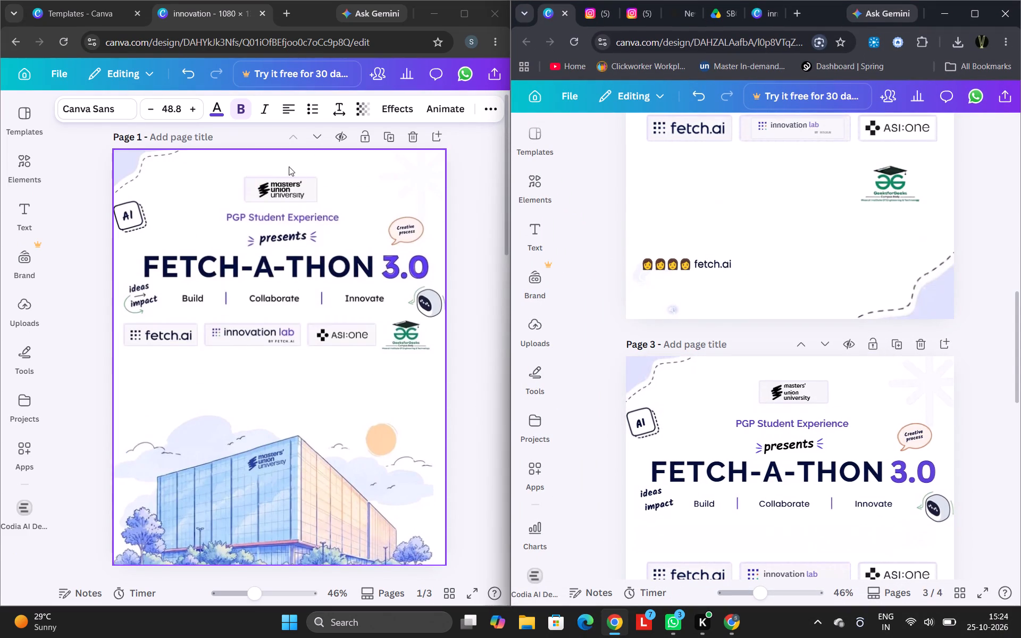
pyautogui.scroll(-2, 1014, 357)
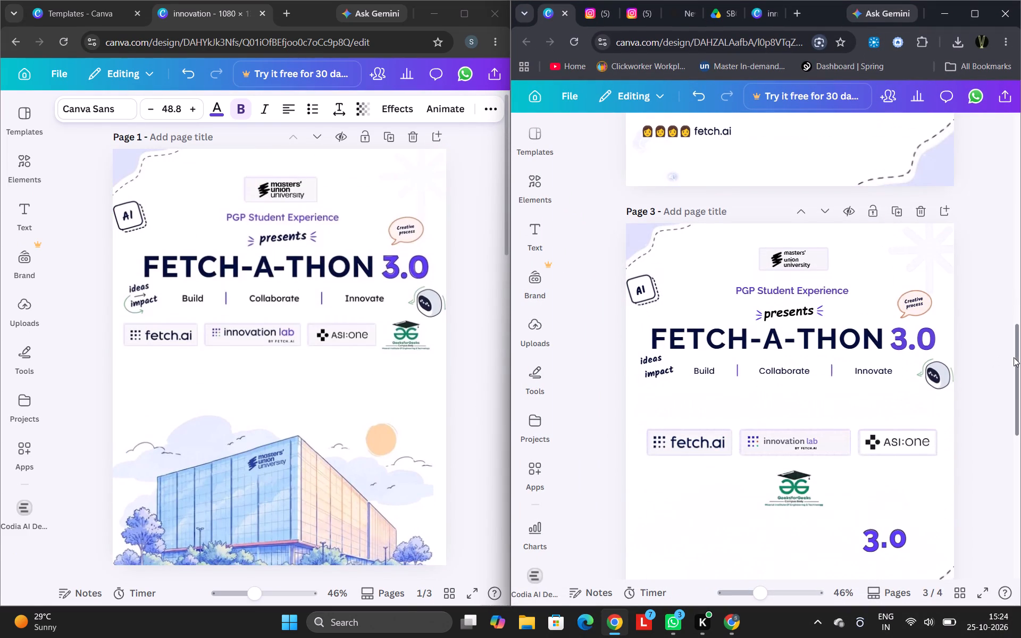
pyautogui.scroll(-2, 995, 313)
pyautogui.scroll(1, 997, 318)
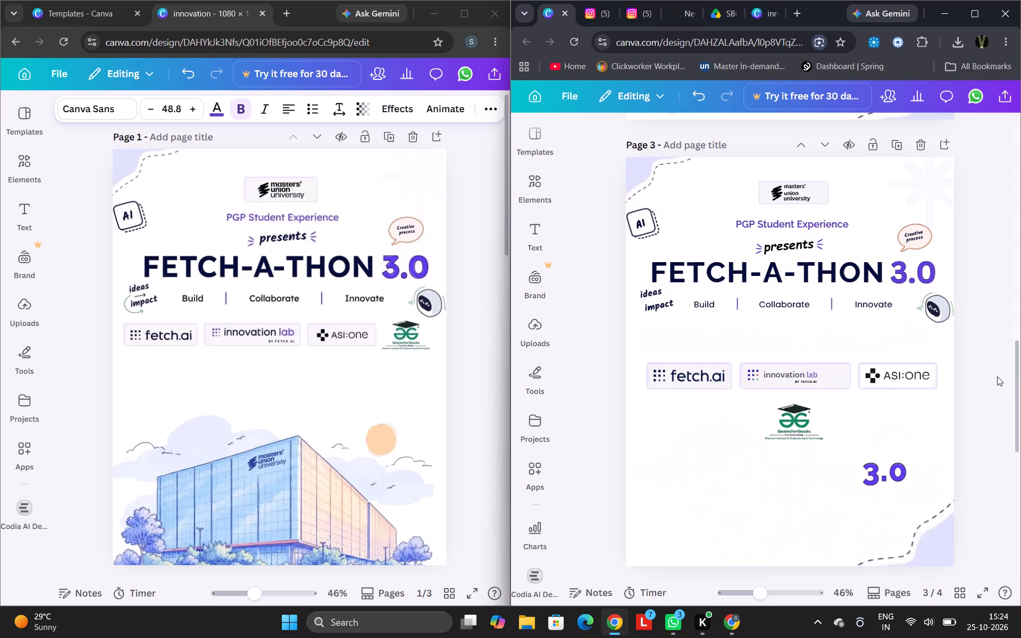
# Copy the green curved arrow from the innovation design's page 3 onto the poster's page 3, placing it around the word impact.
pyautogui.scroll(-14, 379, 339)
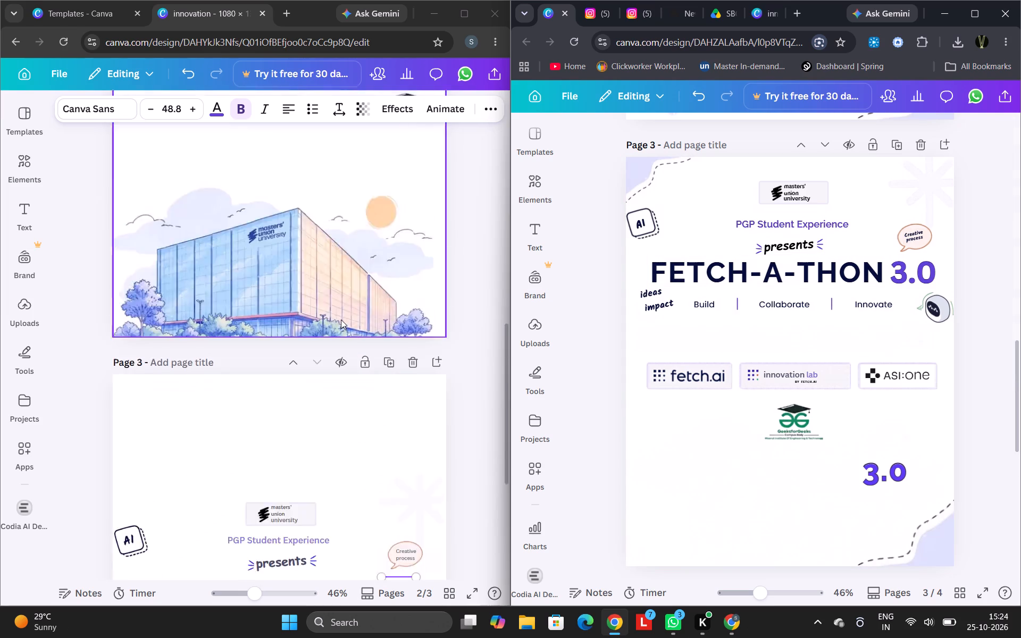
pyautogui.scroll(-13, 341, 320)
pyautogui.click(127, 364)
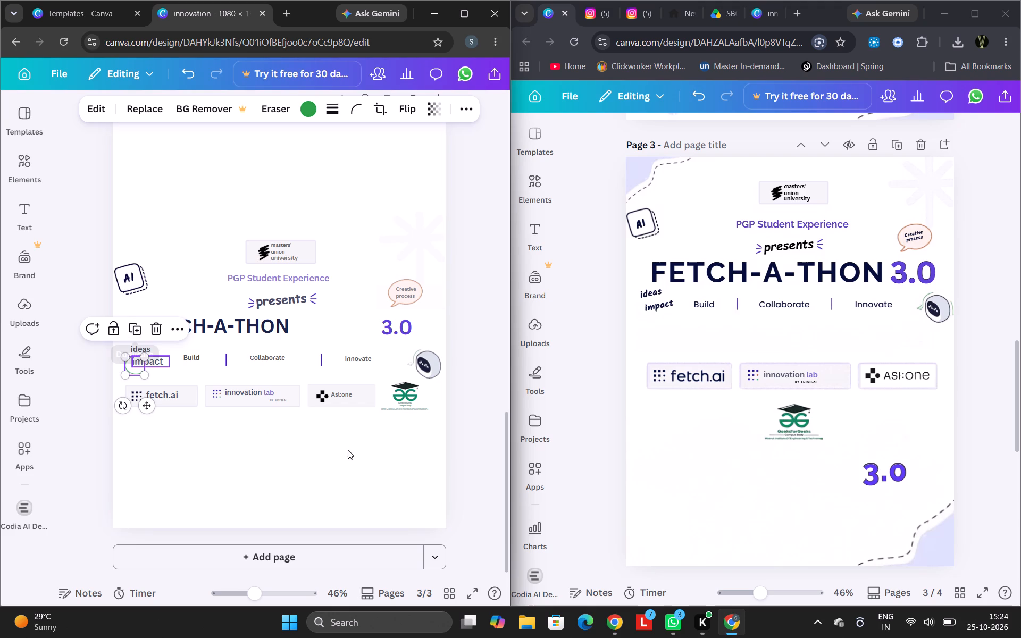
pyautogui.hotkey('ctrl', 'c')
pyautogui.click(715, 497)
pyautogui.hotkey('ctrl', 'v')
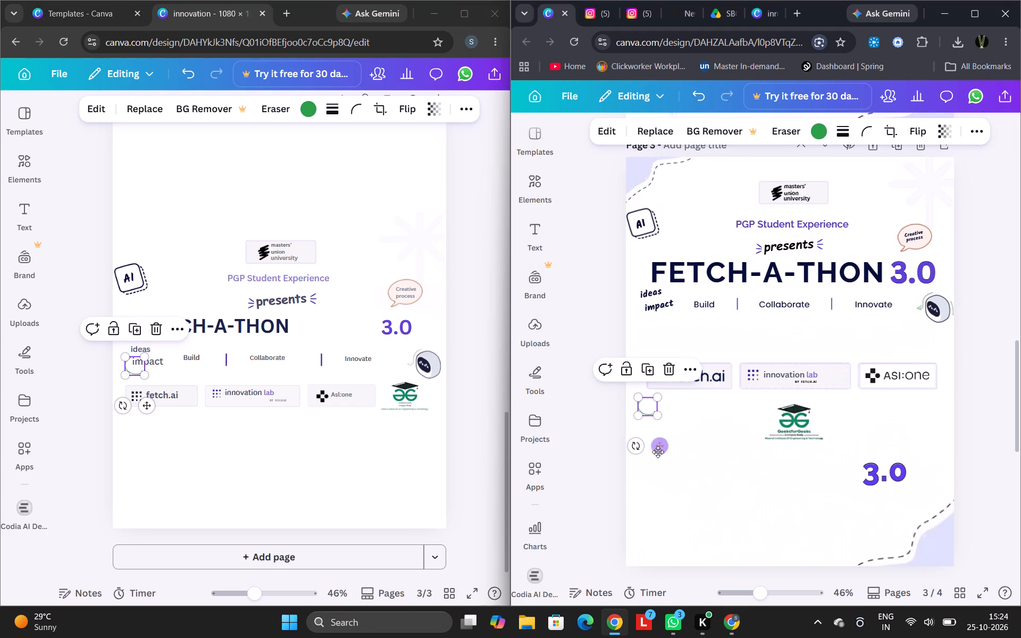
pyautogui.moveTo(657, 451); pyautogui.dragTo(660, 355)
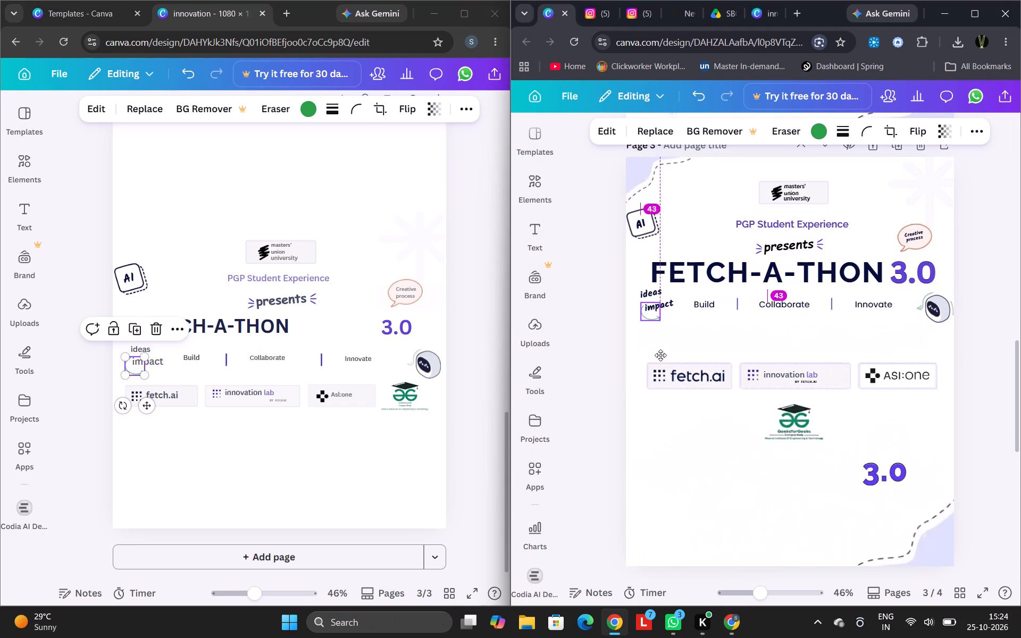
pyautogui.moveTo(660, 355); pyautogui.dragTo(661, 352)
pyautogui.click(605, 385)
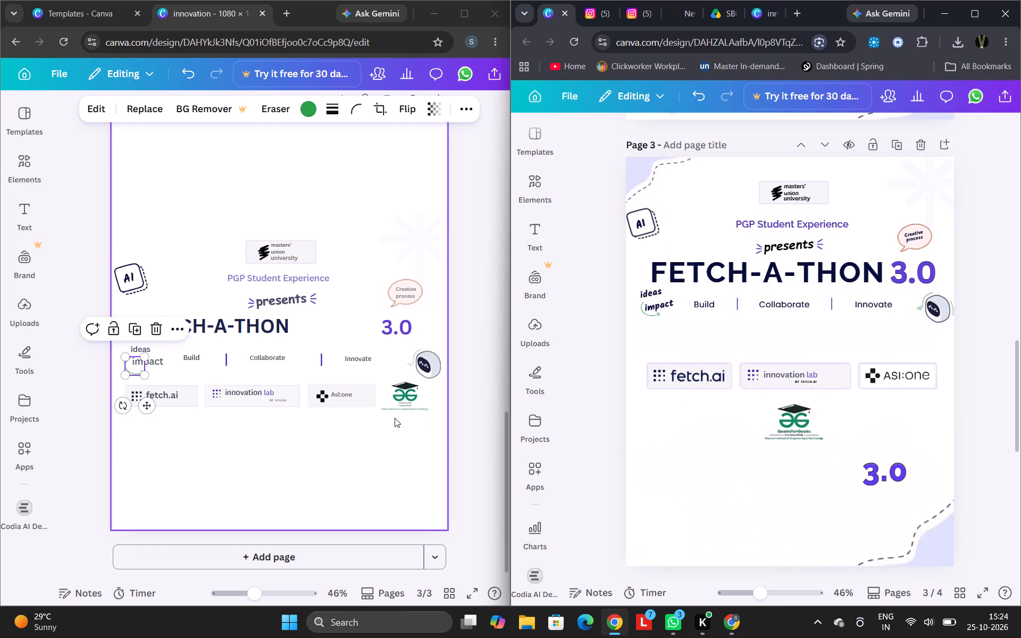
# Delete the spare original 3.0 from the empty area below the logos on page 3.
pyautogui.scroll(2, 356, 412)
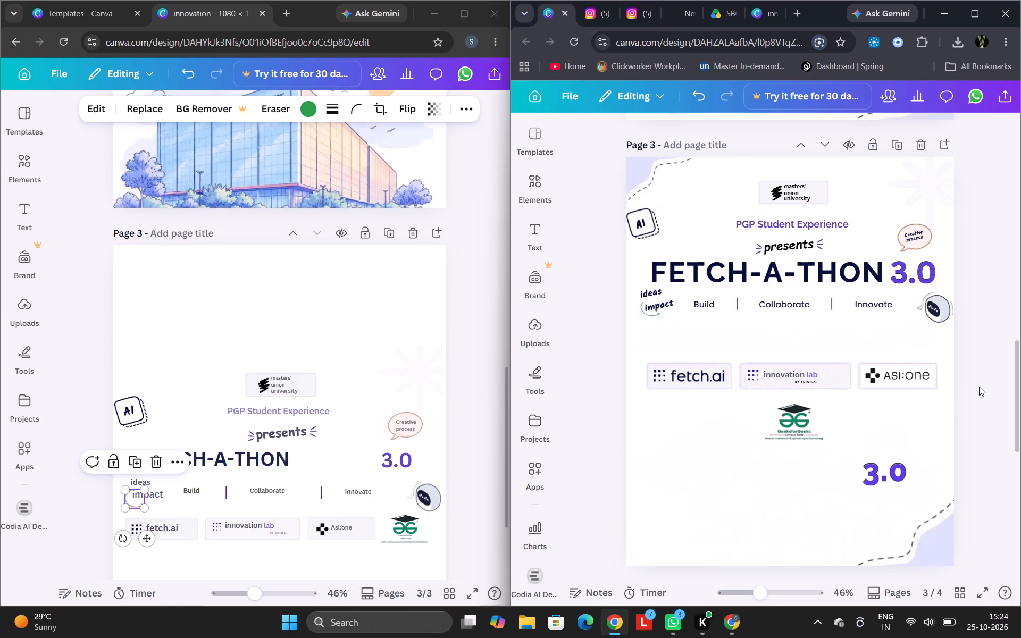
pyautogui.click(978, 385)
pyautogui.click(897, 478)
pyautogui.click(899, 423)
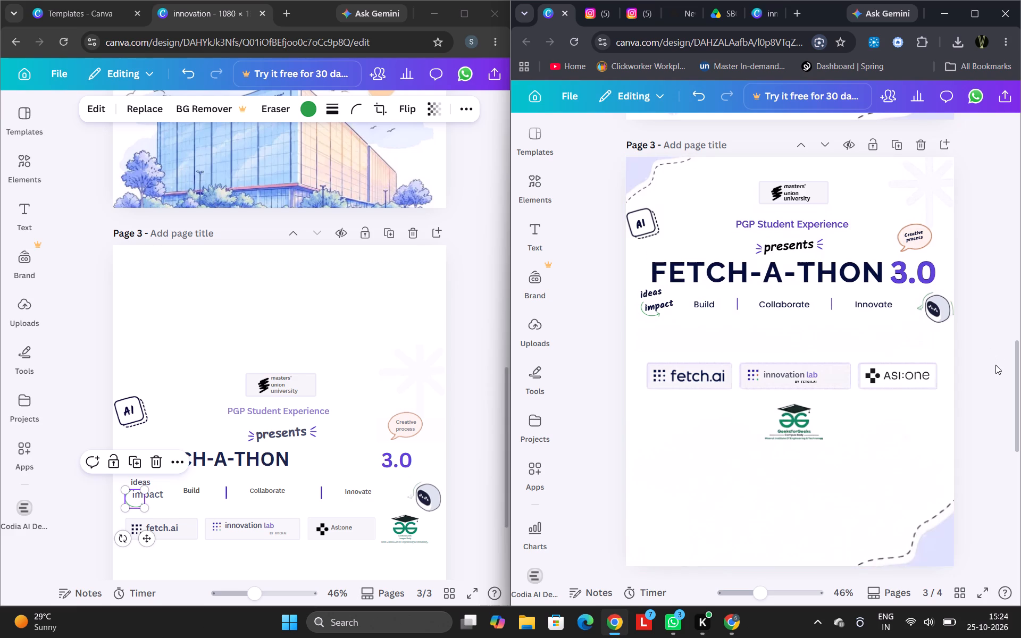
# Check the innovation reference's page 1 against the poster's pages, and delete the poster's older page 2 version.
pyautogui.scroll(4, 293, 464)
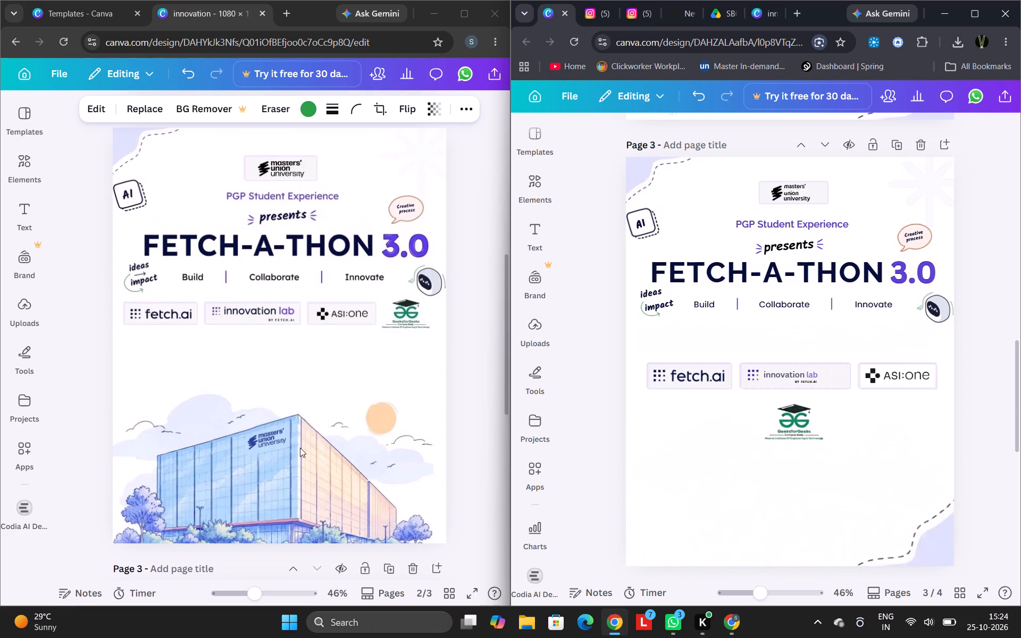
pyautogui.scroll(1, 312, 450)
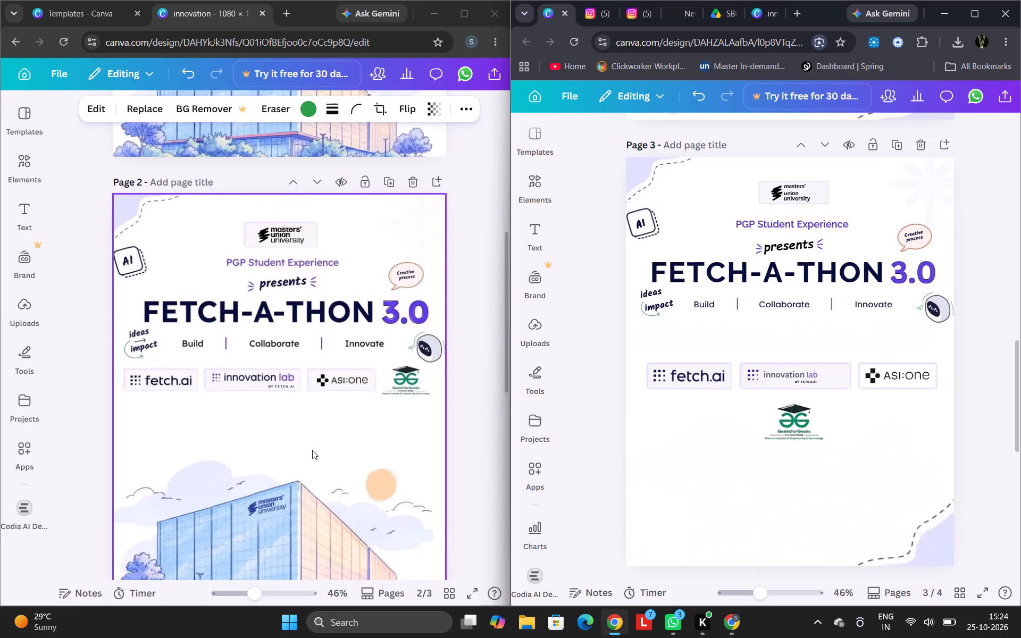
pyautogui.scroll(18, 332, 454)
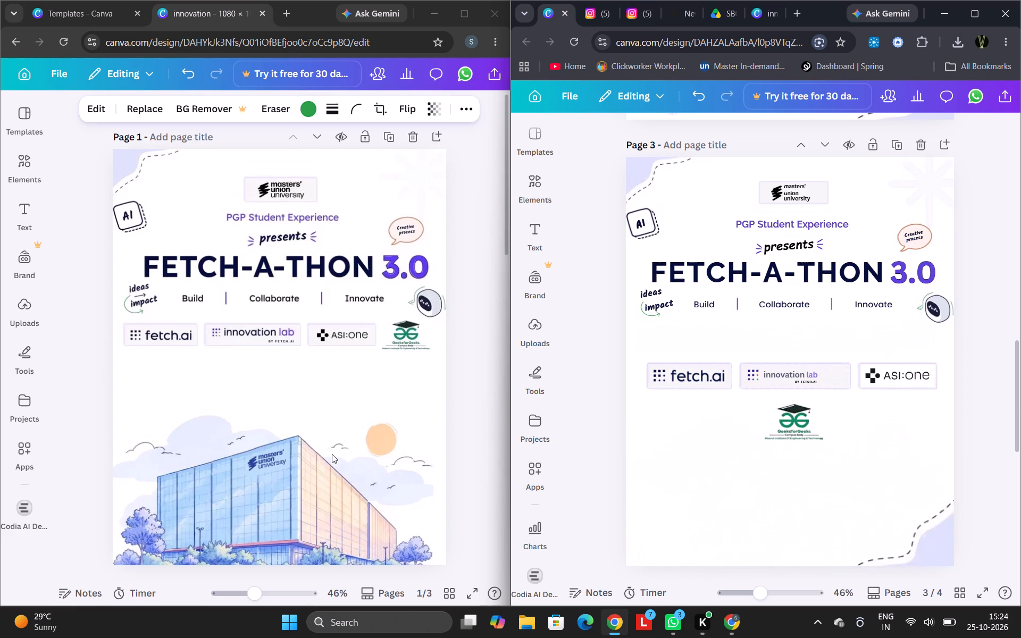
pyautogui.scroll(16, 872, 223)
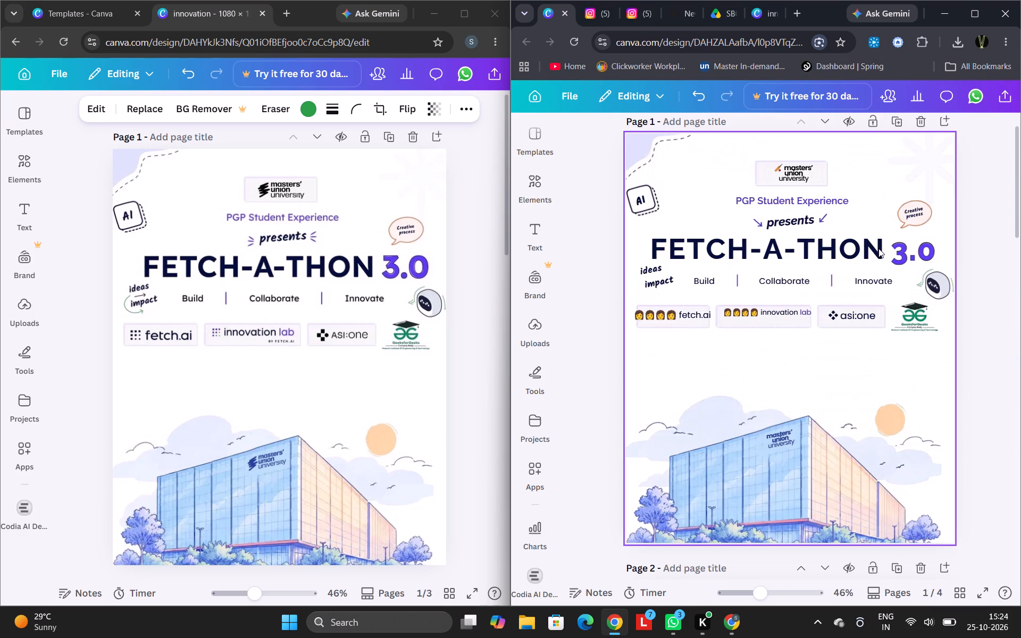
pyautogui.scroll(2, 880, 249)
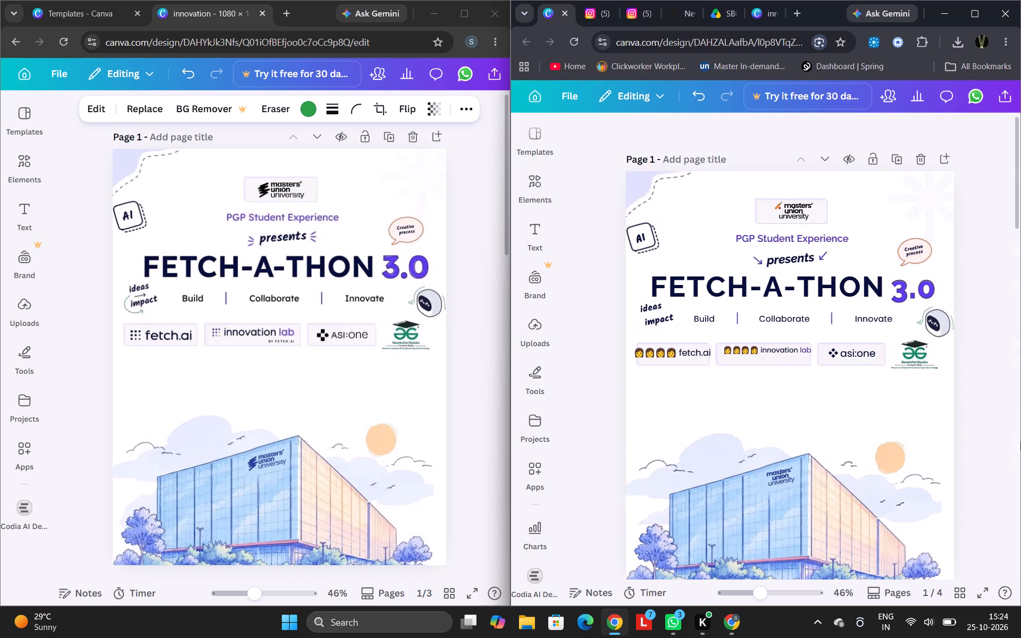
pyautogui.scroll(-7, 1020, 446)
pyautogui.scroll(2, 1018, 439)
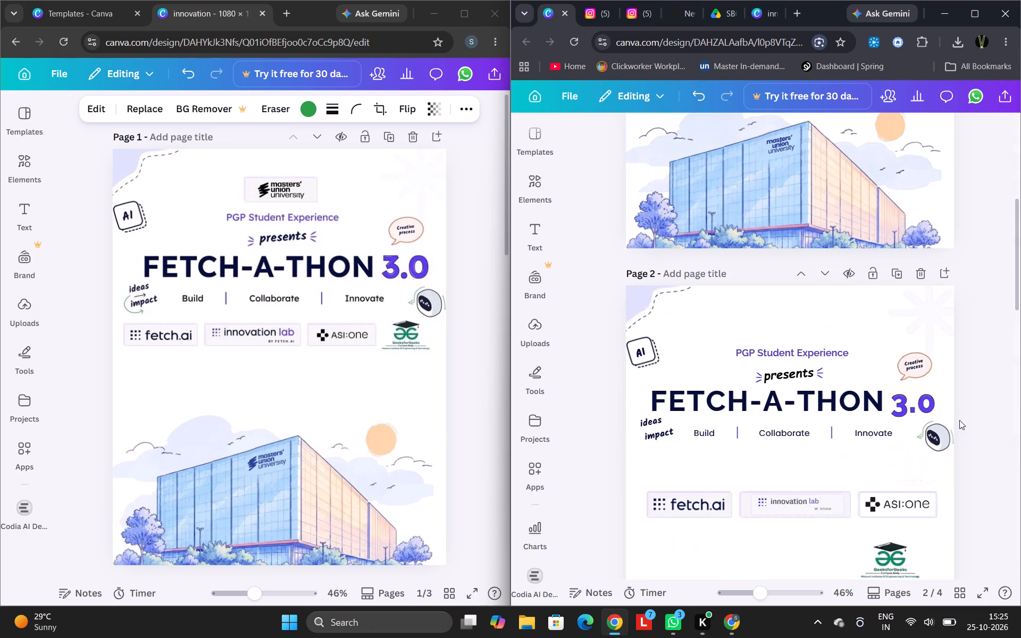
pyautogui.click(926, 279)
# Nudge the GeeksforGeeks logo slightly down below the innovation lab logo on the FETCH-A-THON page 2, and deselect it.
pyautogui.scroll(4, 950, 333)
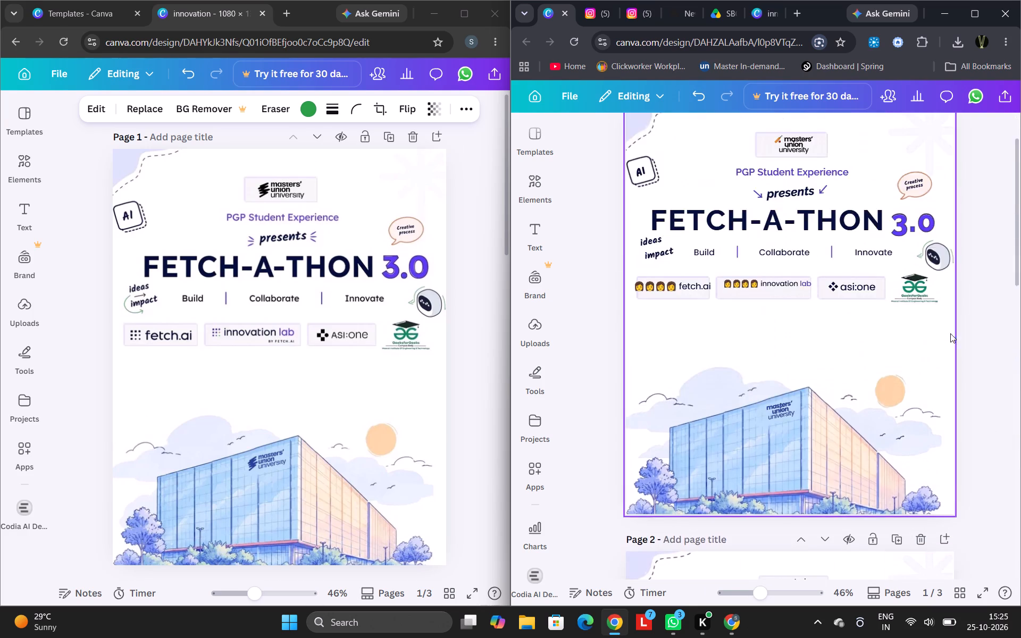
pyautogui.scroll(-7, 951, 338)
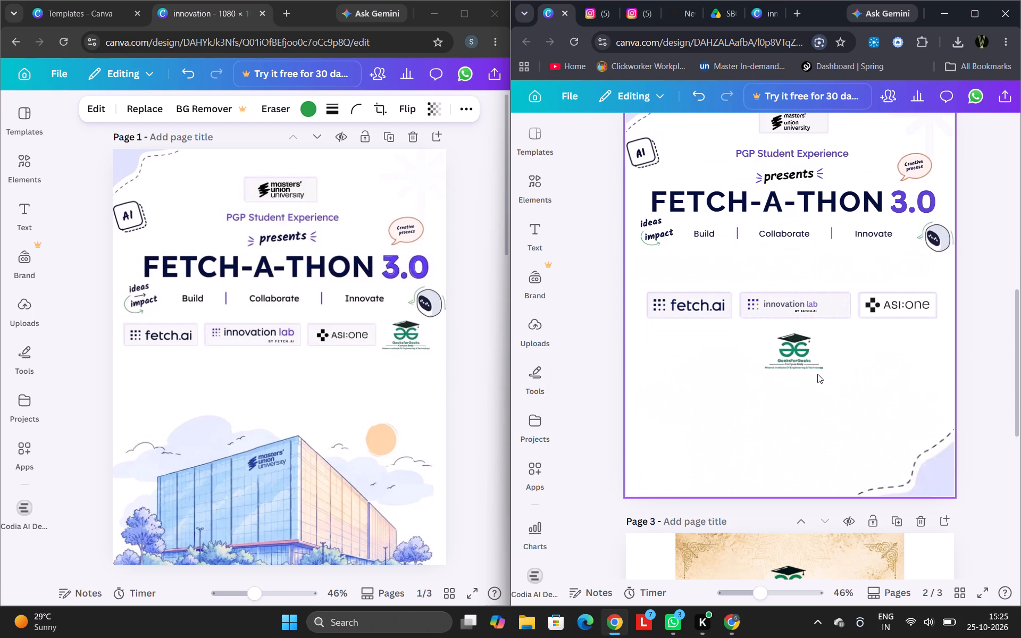
pyautogui.click(807, 362)
pyautogui.press('Down')
pyautogui.press('Down')
pyautogui.press('Down')
pyautogui.press('Down')
pyautogui.press('Down')
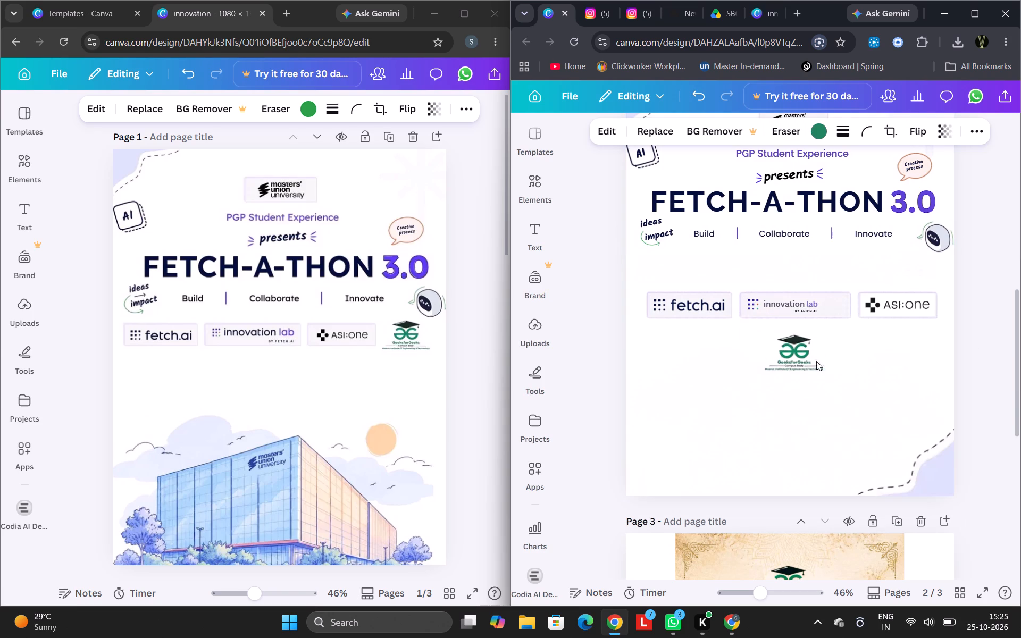
pyautogui.press('Down')
pyautogui.press('Down')
pyautogui.press('Down')
pyautogui.press('Down')
pyautogui.press('Down')
pyautogui.press('Down')
pyautogui.press('Down')
pyautogui.press('Down')
pyautogui.press('Down')
pyautogui.press('Down')
pyautogui.press('Down')
pyautogui.press('Down')
pyautogui.press('Down')
pyautogui.press('Down')
pyautogui.press('Down')
pyautogui.press('Up')
pyautogui.press('Up')
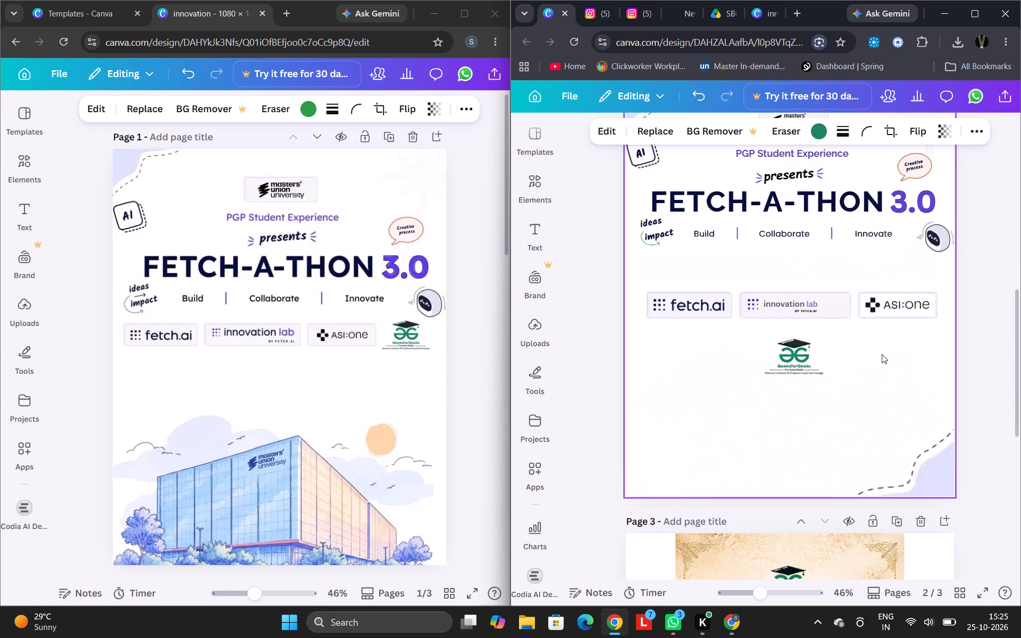
pyautogui.press('Up')
pyautogui.click(1006, 314)
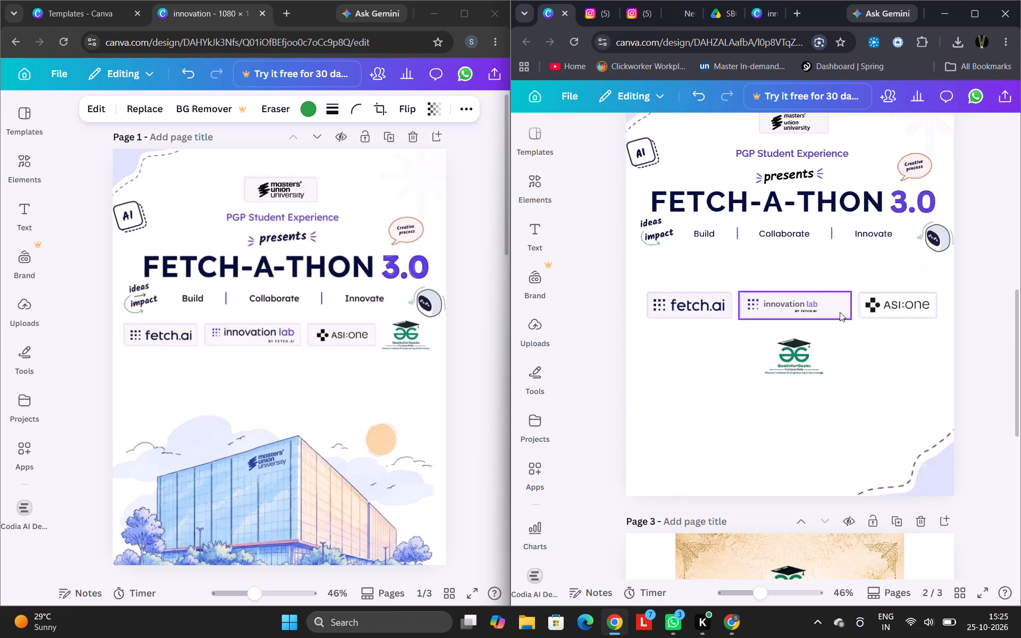
# Move the innovation lab frame out of the way and enlarge the logo's dots and text to about 278 by 50.
pyautogui.moveTo(745, 297); pyautogui.dragTo(726, 359)
pyautogui.moveTo(747, 295); pyautogui.dragTo(820, 318)
pyautogui.moveTo(825, 315); pyautogui.dragTo(828, 316)
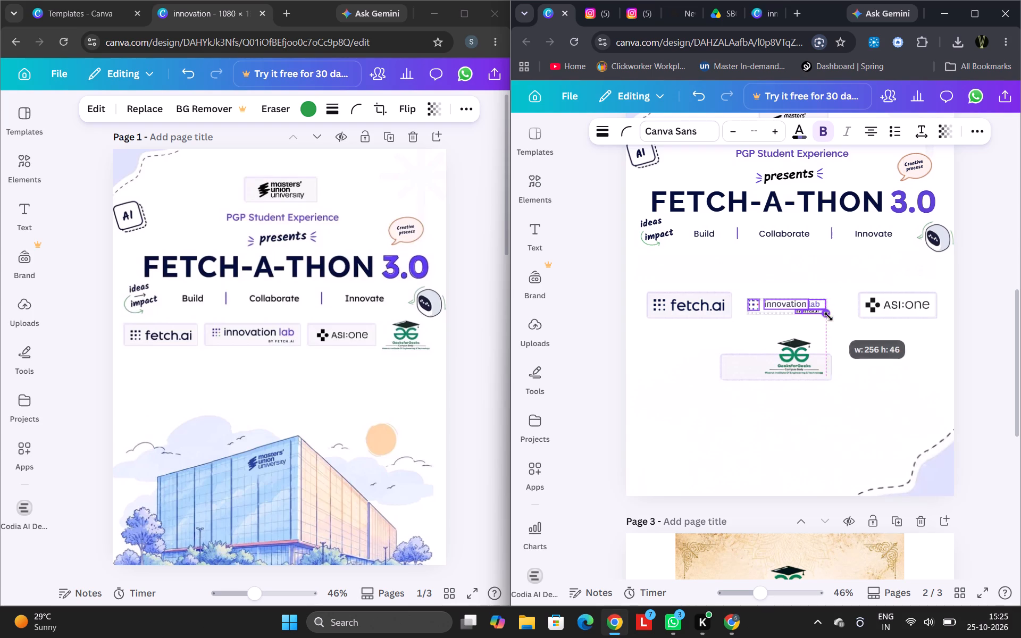
pyautogui.moveTo(828, 316); pyautogui.dragTo(836, 318)
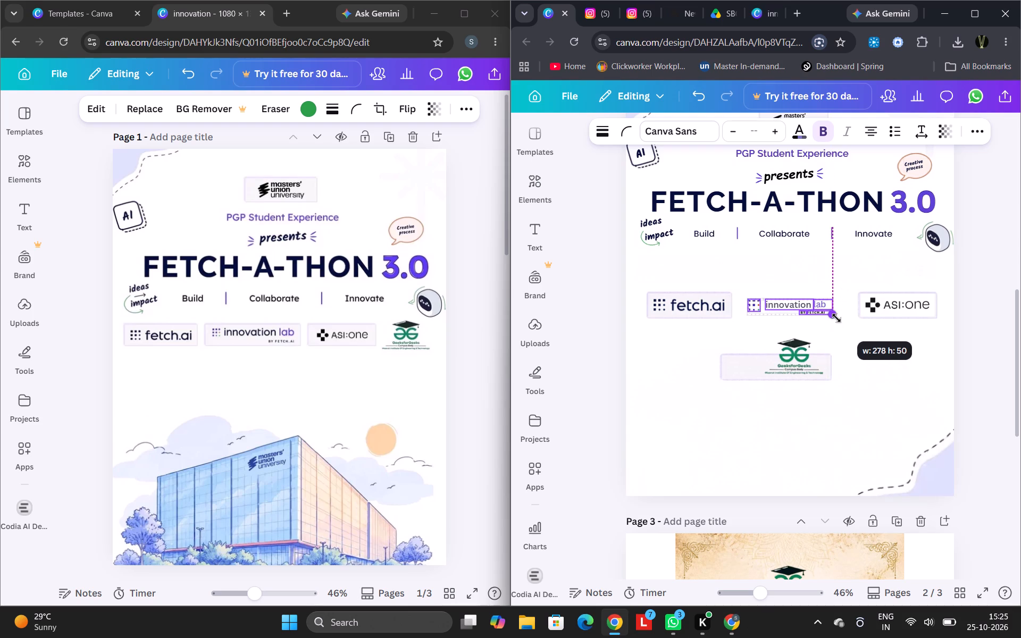
pyautogui.moveTo(836, 318); pyautogui.dragTo(838, 318)
pyautogui.moveTo(838, 318); pyautogui.dragTo(834, 318)
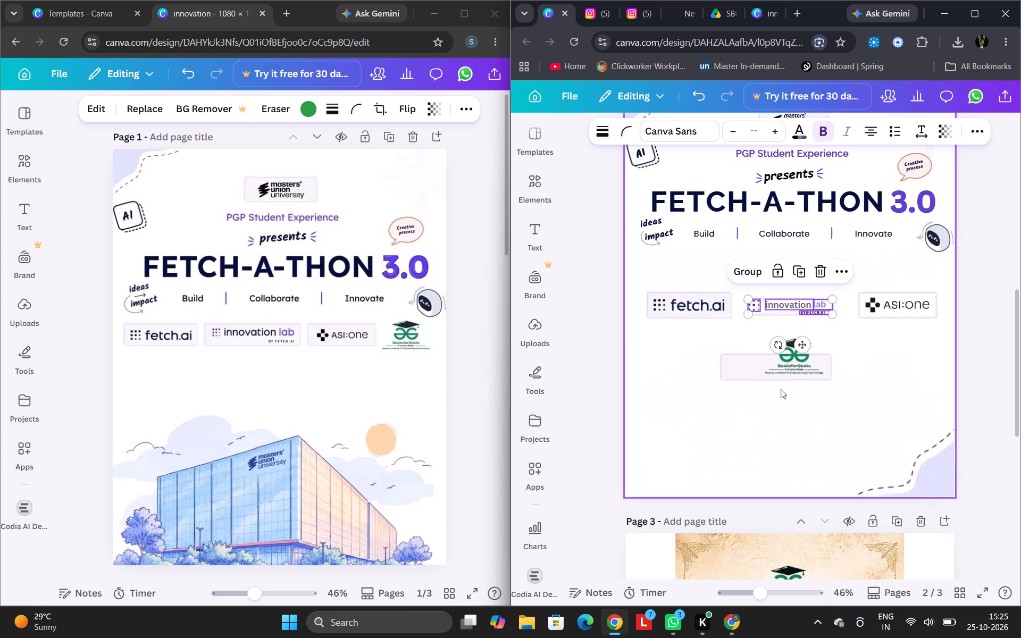
# Put the frame back around the enlarged innovation lab logo, evenly spaced between the fetch.ai and ASI:one frames.
pyautogui.click(756, 377)
pyautogui.moveTo(788, 412); pyautogui.dragTo(807, 357)
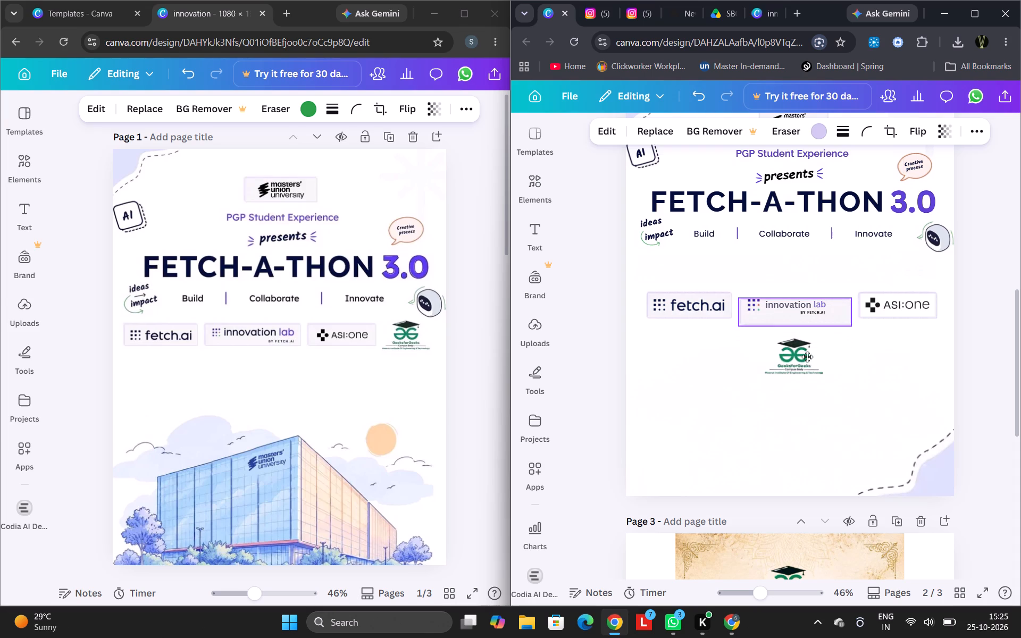
pyautogui.moveTo(807, 357); pyautogui.dragTo(807, 352)
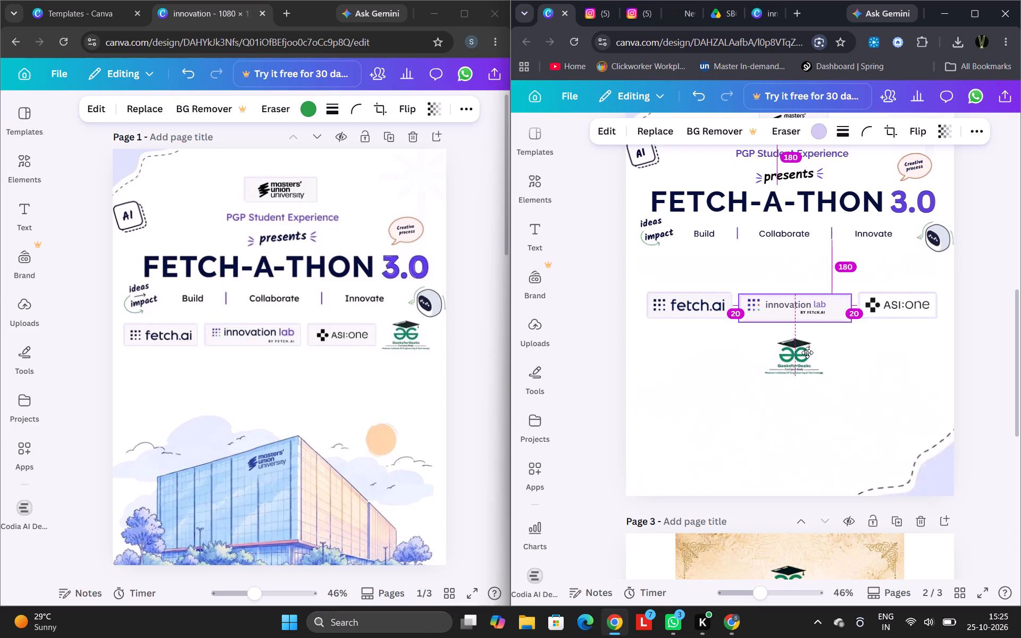
pyautogui.moveTo(807, 352); pyautogui.dragTo(807, 350)
pyautogui.press('Up')
pyautogui.press('Up')
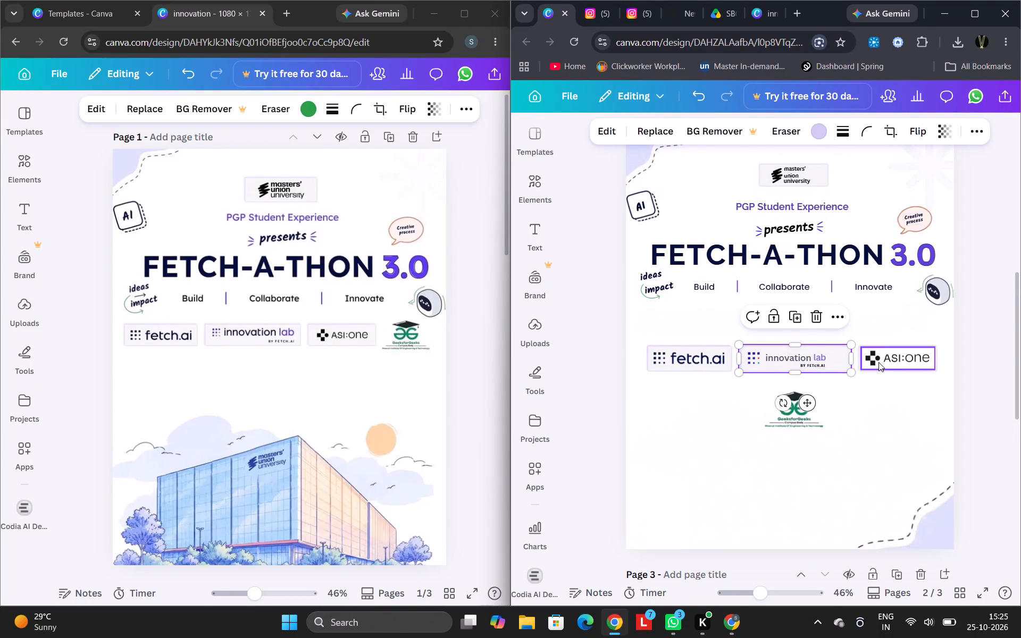
# Fine-tune the innovation lab frame's height on the page to line it up with the ASI:one frame, and deselect it.
pyautogui.click(835, 352)
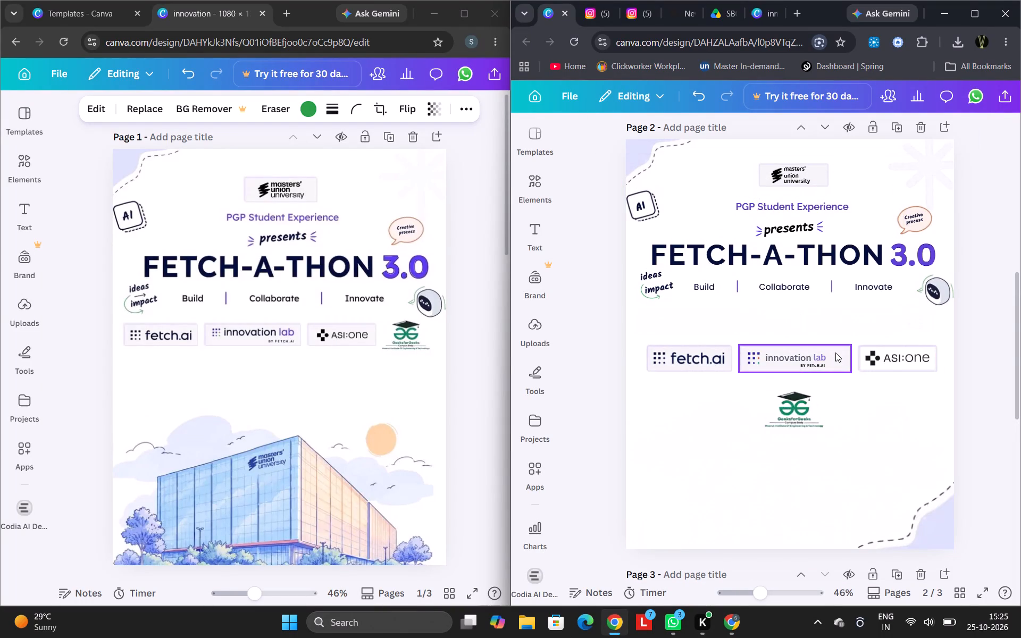
pyautogui.press('Up')
pyautogui.press('Up')
pyautogui.press('Up')
pyautogui.press('Up')
pyautogui.press('Up')
pyautogui.press('Up')
pyautogui.press('Up')
pyautogui.press('Down')
pyautogui.press('Down')
pyautogui.press('Down')
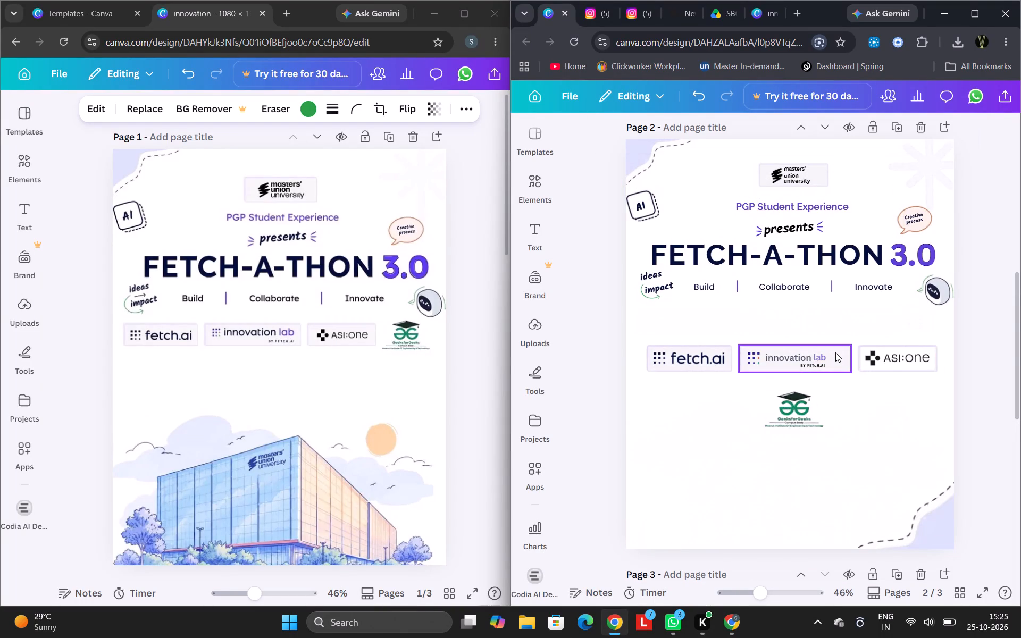
pyautogui.click(838, 379)
pyautogui.click(846, 360)
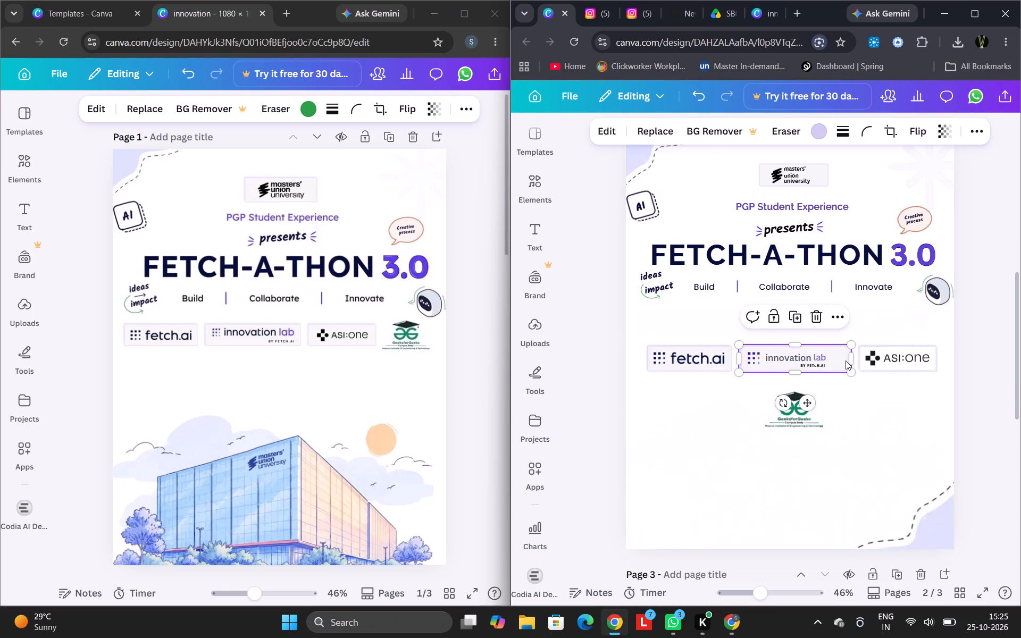
pyautogui.press('Up')
pyautogui.press('Up')
pyautogui.press('Down')
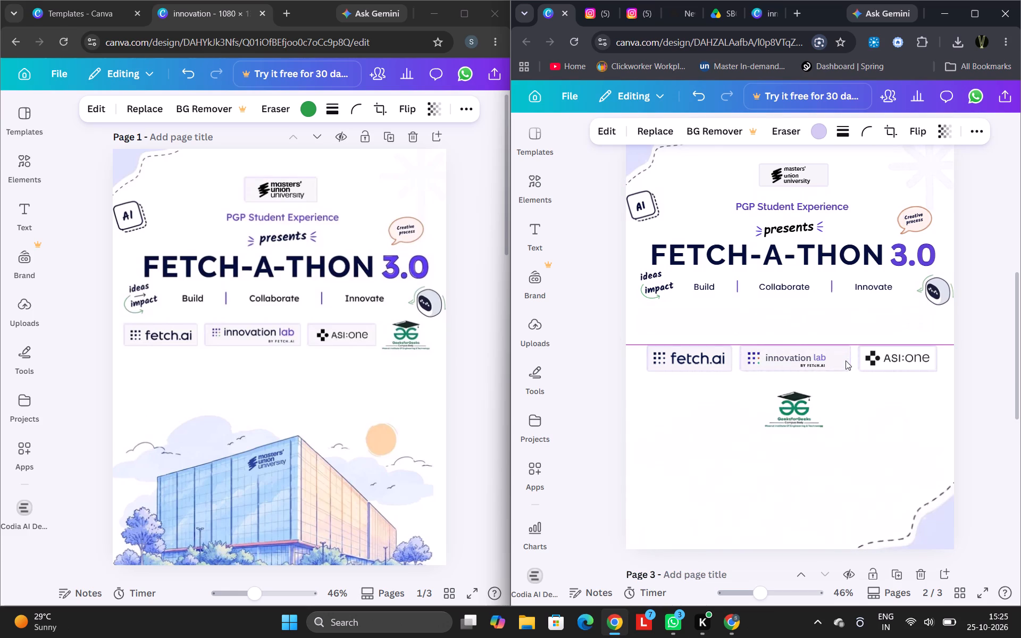
pyautogui.press('Up')
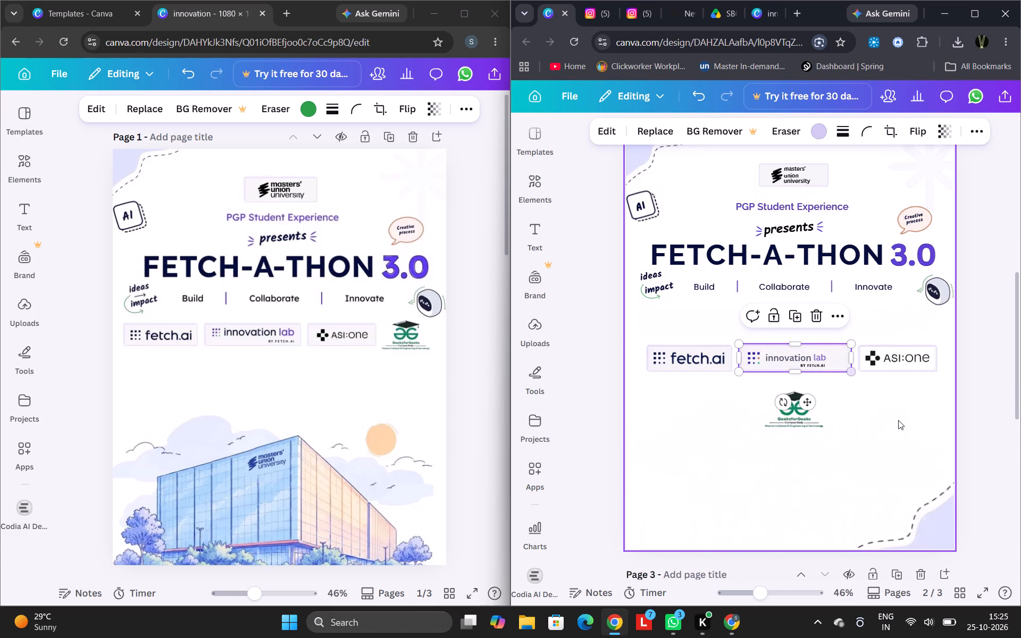
pyautogui.press('Down')
pyautogui.press('Down')
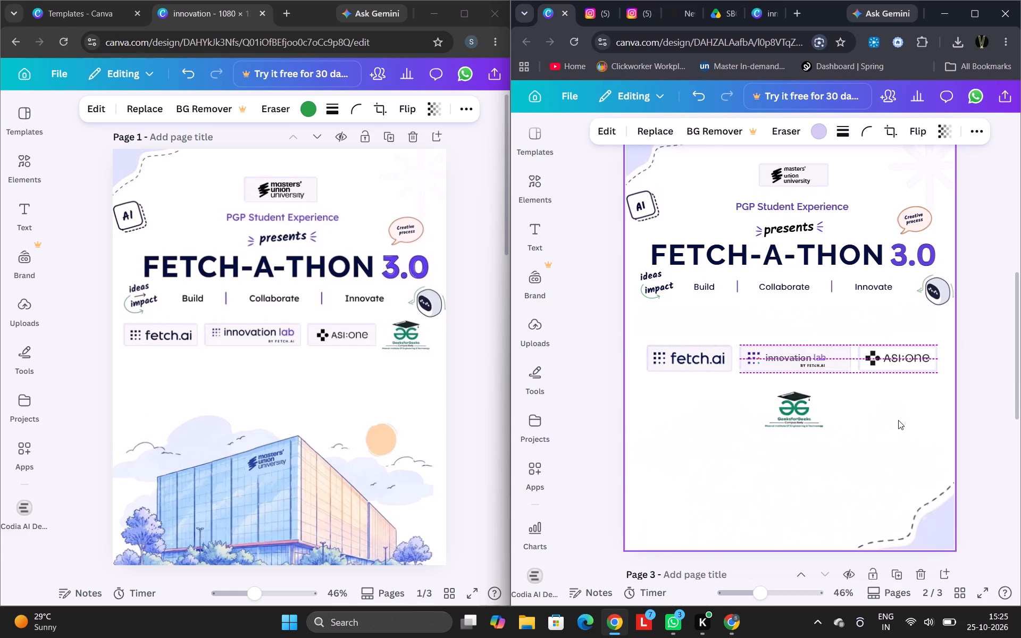
pyautogui.click(898, 420)
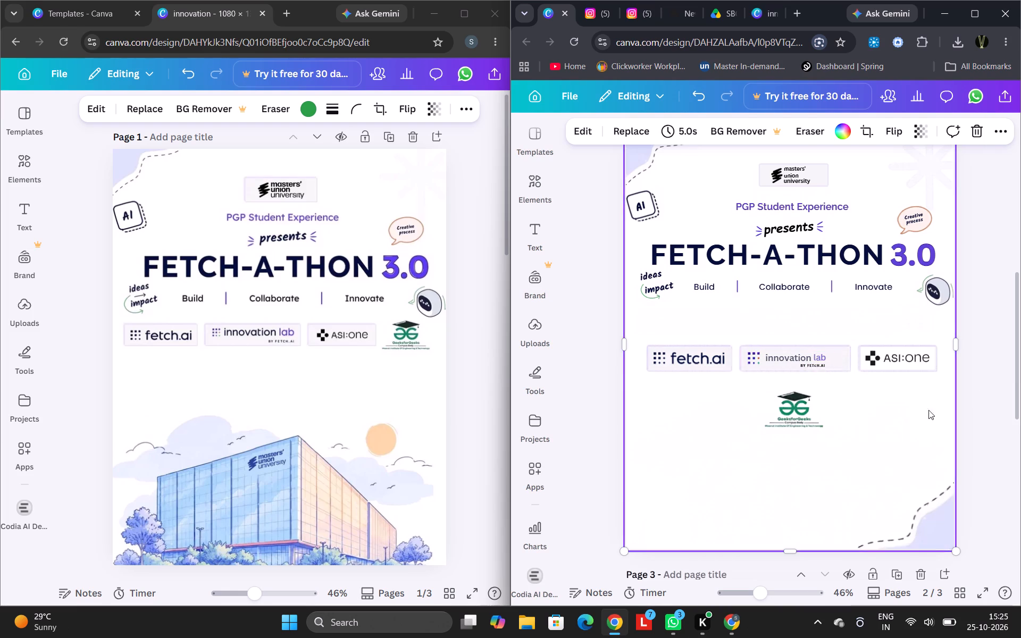
# Move the innovation lab frame out of the way and shift the logo's dots and text right, centred between the fetch.ai and ASI:one frames.
pyautogui.scroll(1, 938, 412)
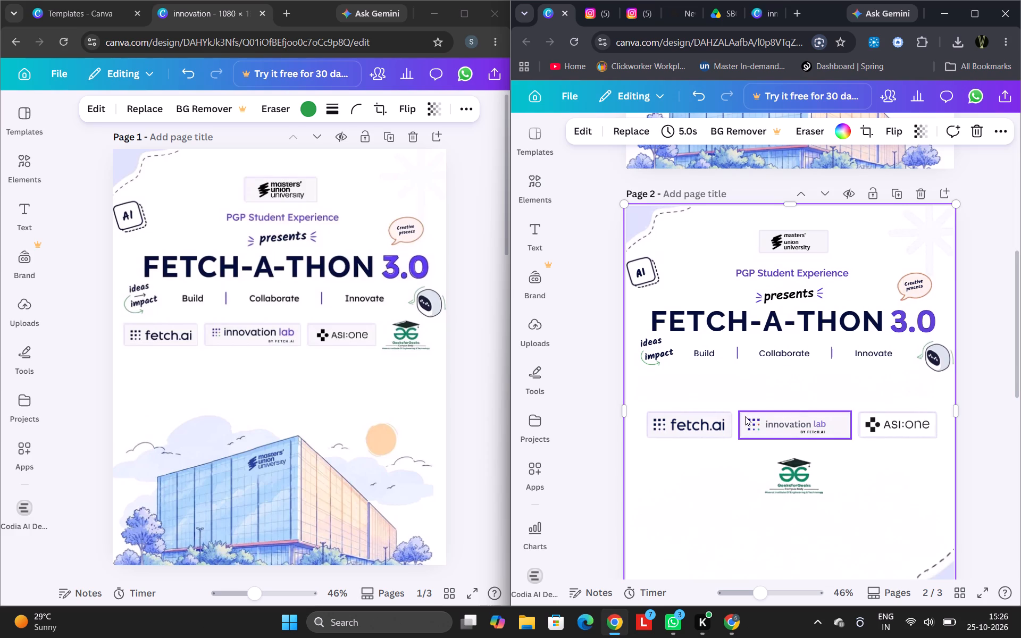
pyautogui.moveTo(745, 416); pyautogui.dragTo(735, 487)
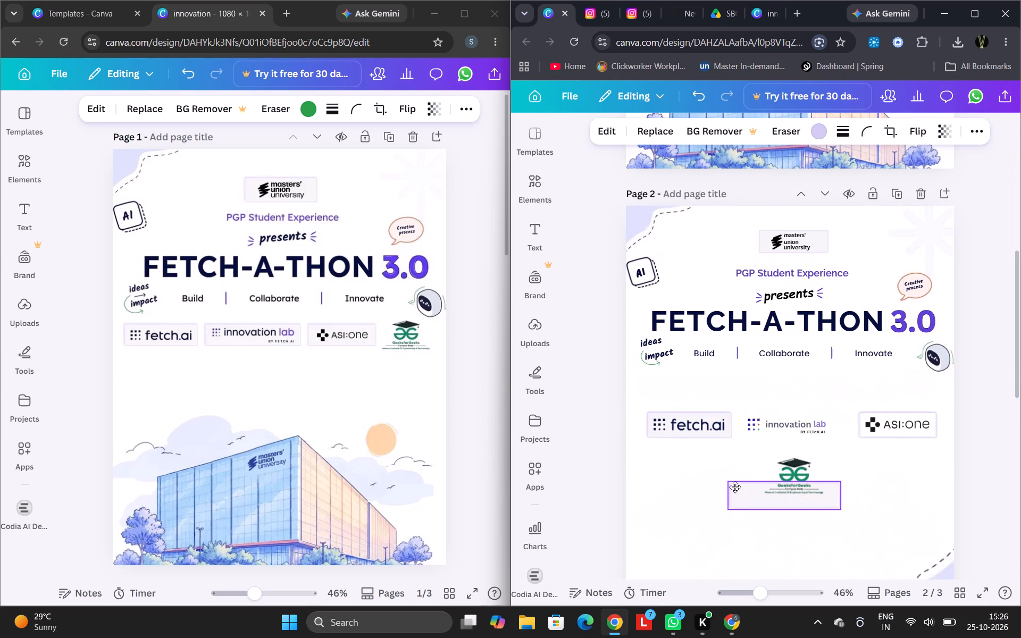
pyautogui.moveTo(735, 487); pyautogui.dragTo(759, 489)
pyautogui.moveTo(749, 413); pyautogui.dragTo(818, 440)
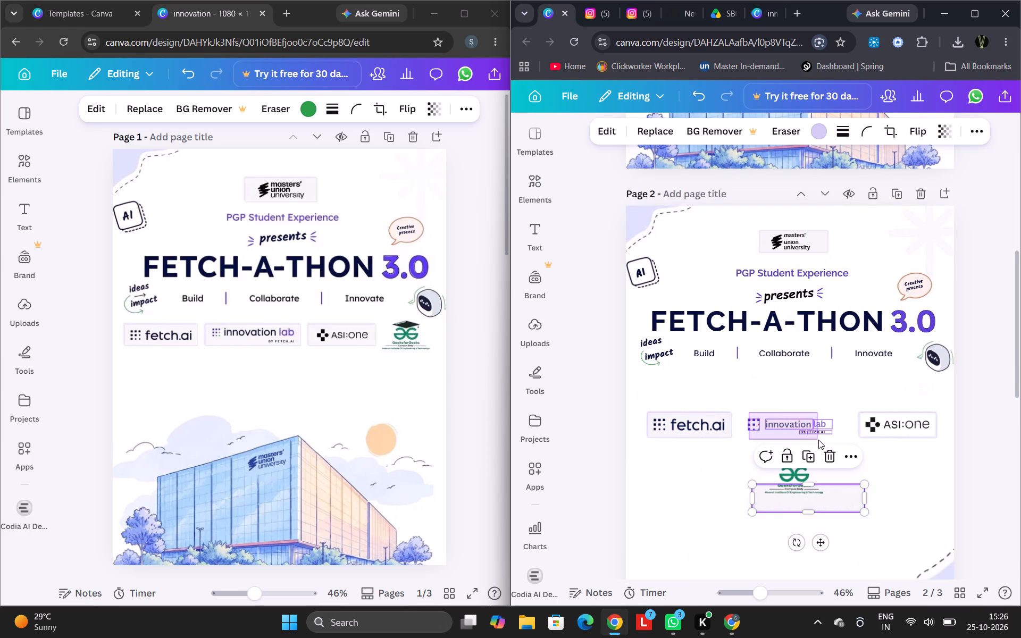
pyautogui.moveTo(818, 440); pyautogui.dragTo(821, 438)
pyautogui.moveTo(804, 468); pyautogui.dragTo(809, 466)
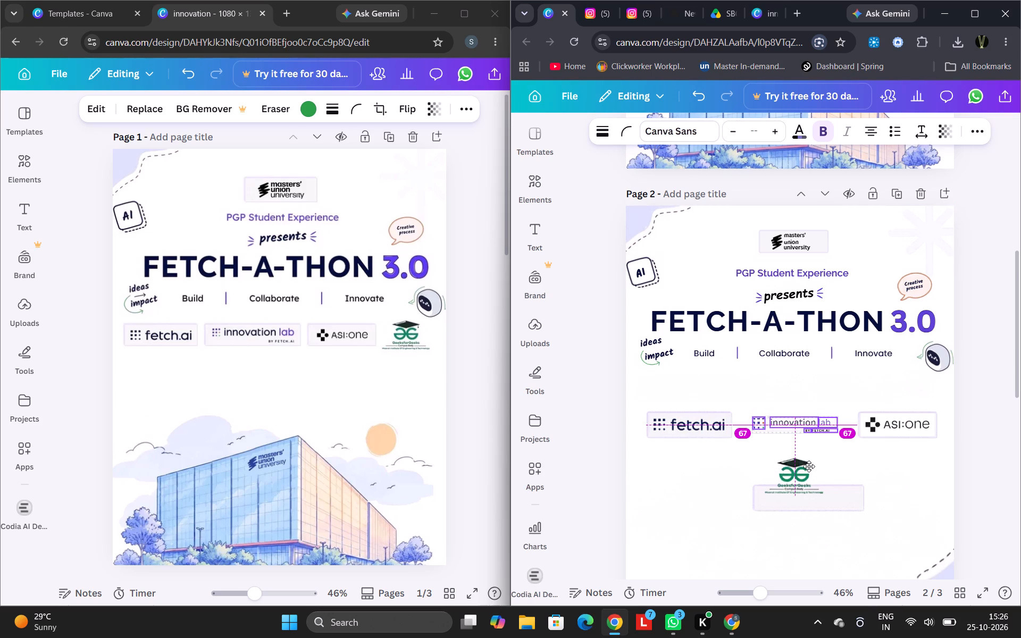
pyautogui.moveTo(809, 466); pyautogui.dragTo(809, 467)
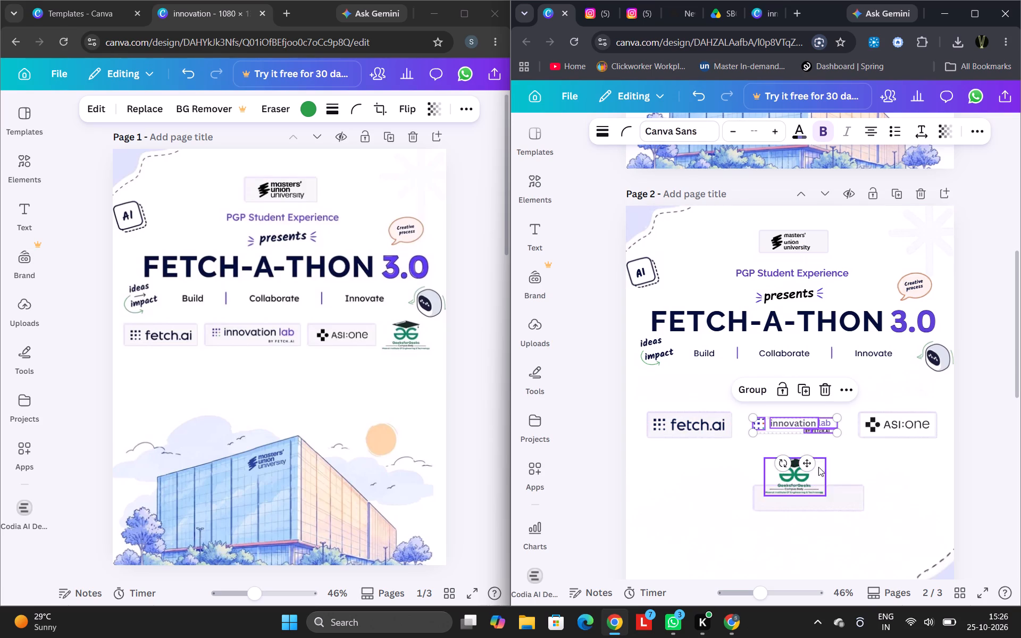
pyautogui.click(806, 471)
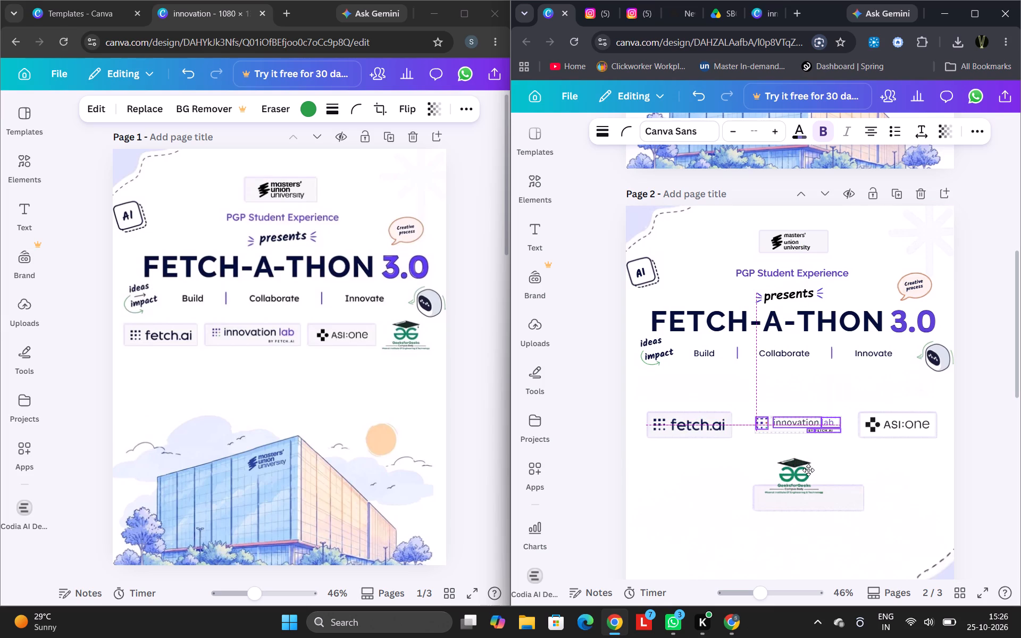
# Put the frame back around the innovation lab logo with a gap of 20 to the fetch.ai and ASI:one frames, and deselect it.
pyautogui.click(830, 505)
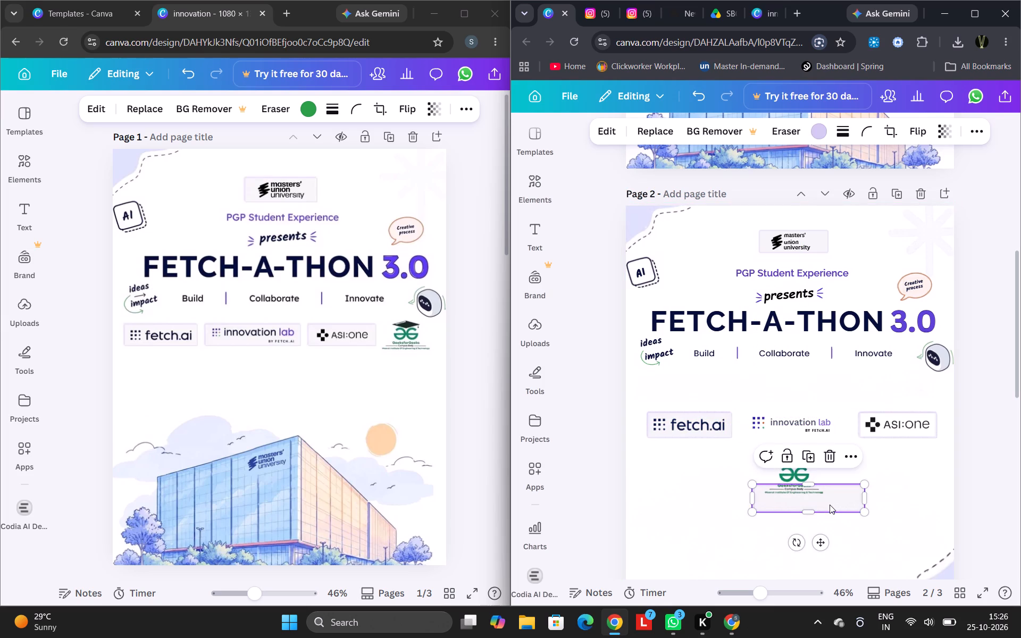
pyautogui.moveTo(830, 505); pyautogui.dragTo(818, 430)
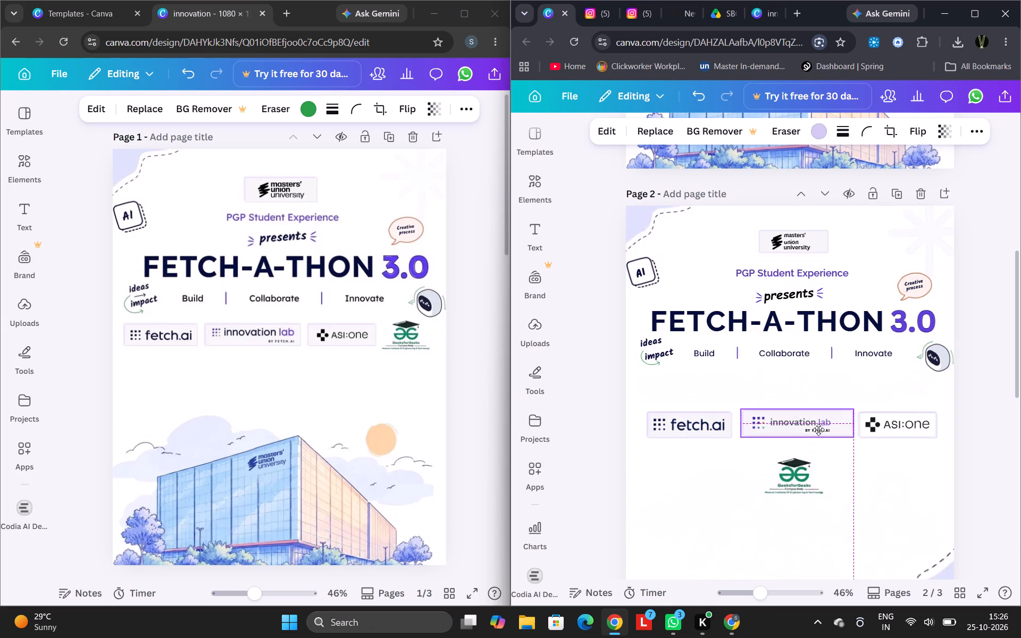
pyautogui.moveTo(818, 430); pyautogui.dragTo(816, 430)
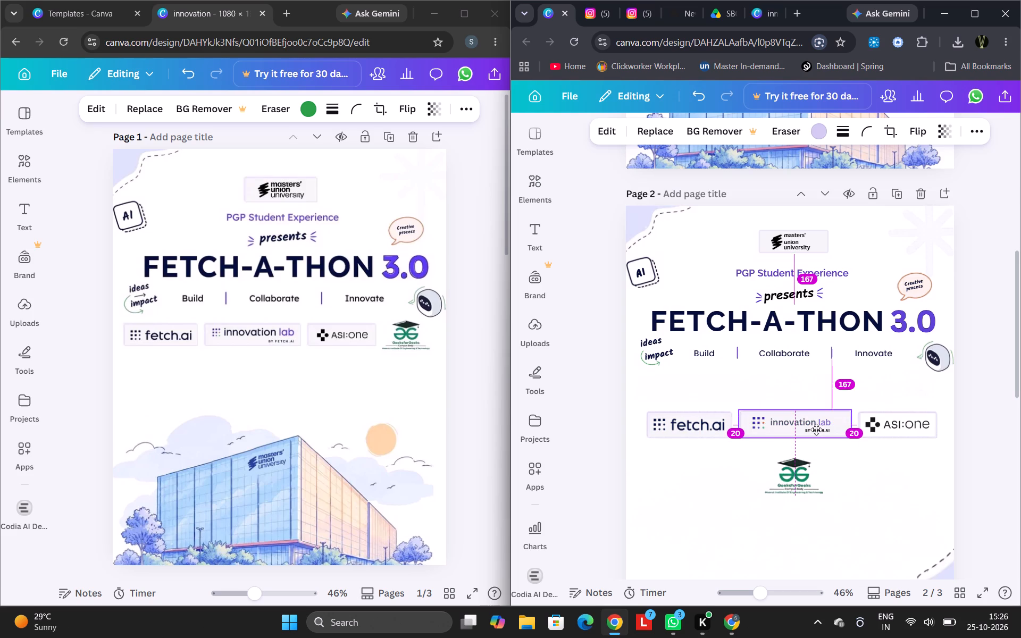
pyautogui.moveTo(816, 430); pyautogui.dragTo(816, 431)
pyautogui.click(850, 470)
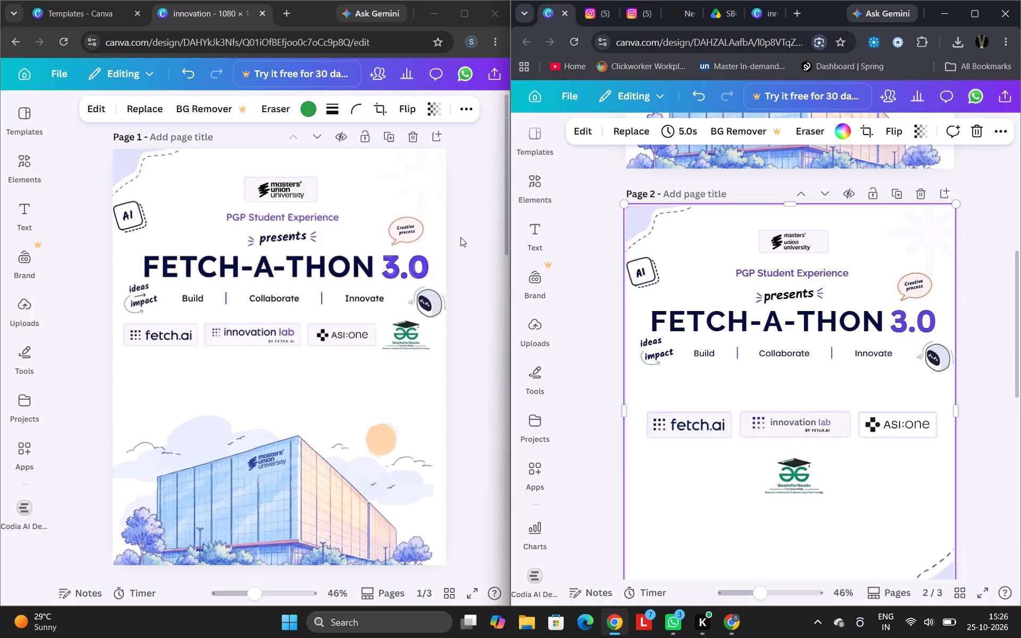
# Look through the innovation design down to its page 3 and compare its decorations and logo row with the poster's page 2.
pyautogui.scroll(-1, 313, 299)
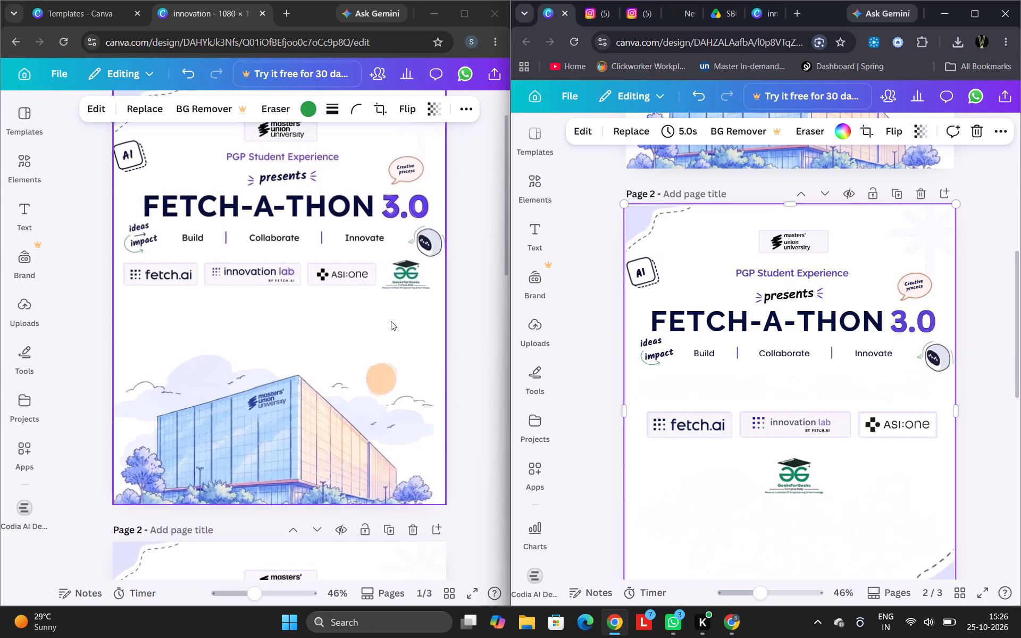
pyautogui.scroll(-5, 463, 413)
pyautogui.scroll(-11, 380, 384)
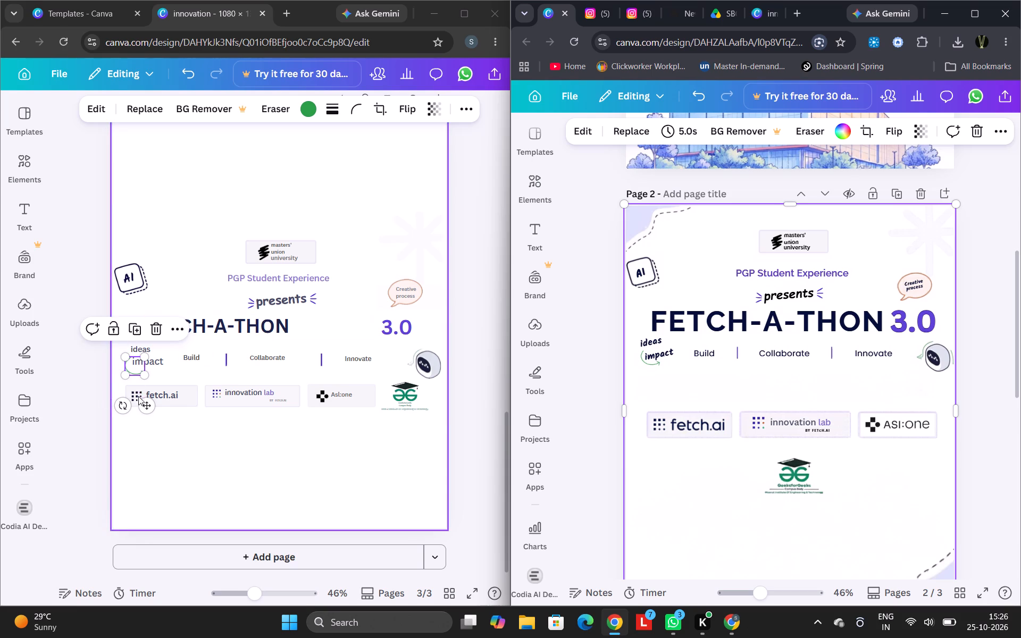
pyautogui.click(191, 450)
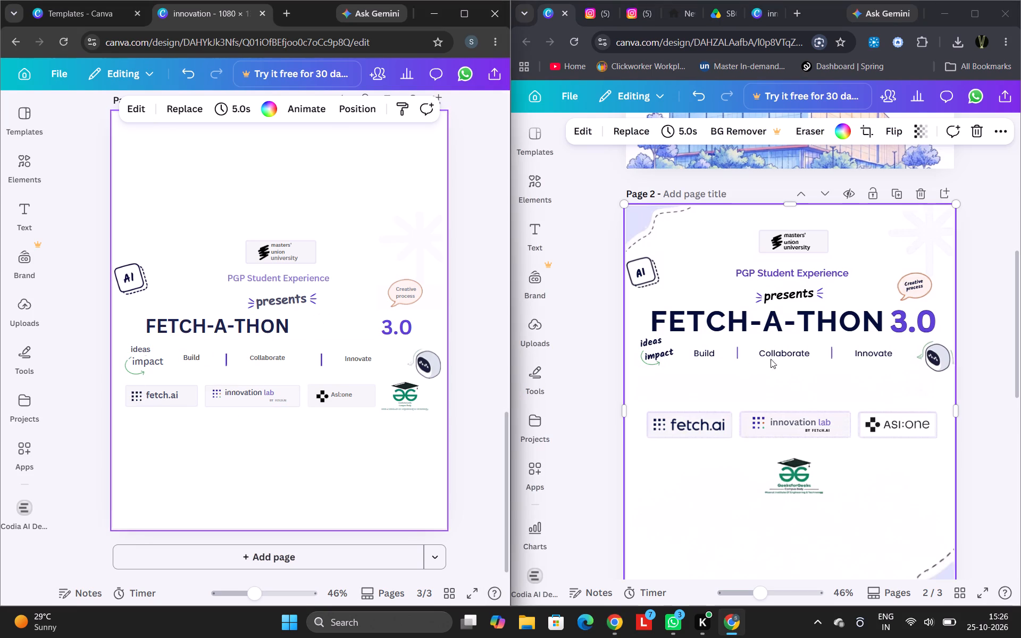
pyautogui.scroll(-2, 855, 378)
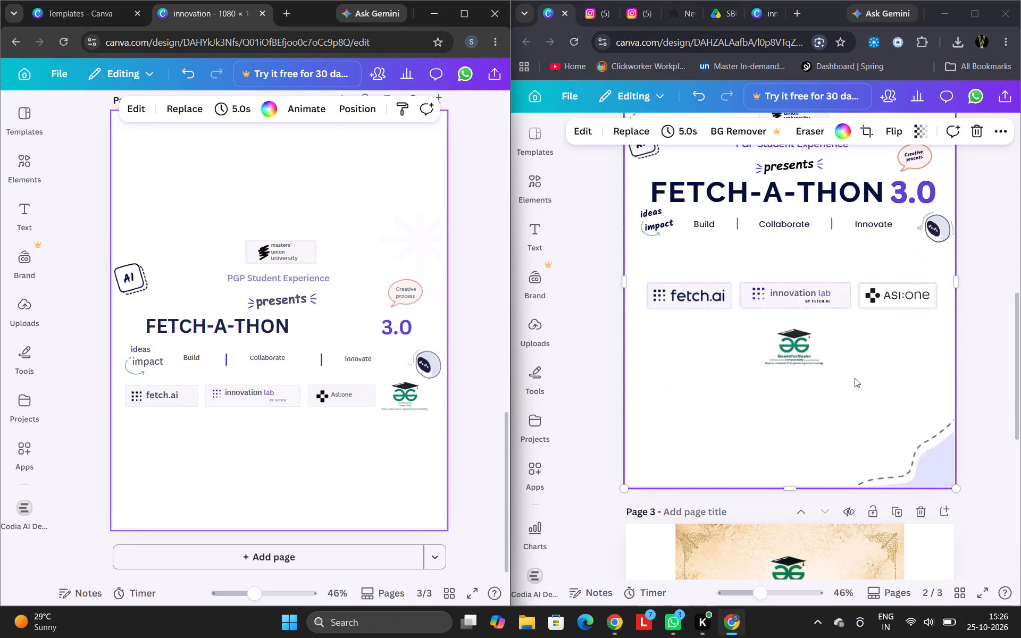
pyautogui.scroll(2, 855, 378)
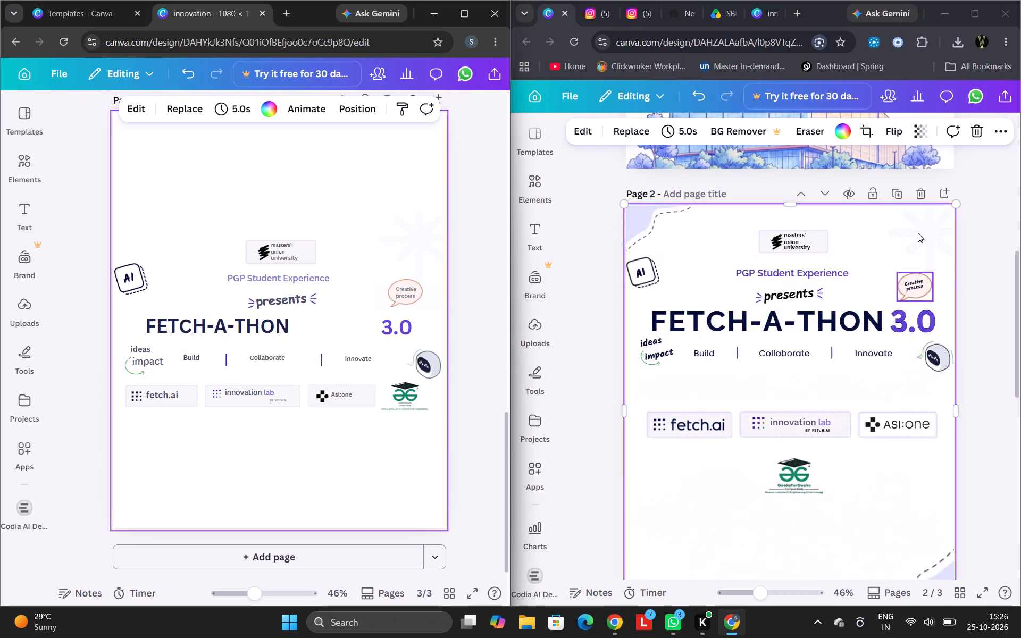
# Duplicate the faint starburst in page 2's upper-right corner and place the copy along the left edge, below the fetch.ai logo.
pyautogui.click(918, 233)
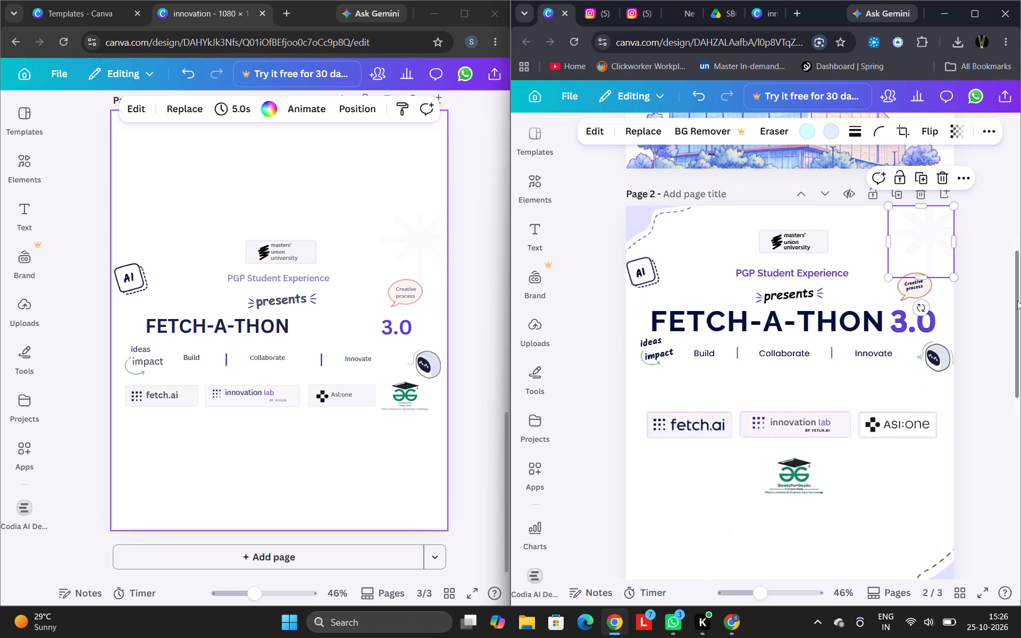
pyautogui.click(923, 179)
pyautogui.moveTo(932, 249); pyautogui.dragTo(665, 517)
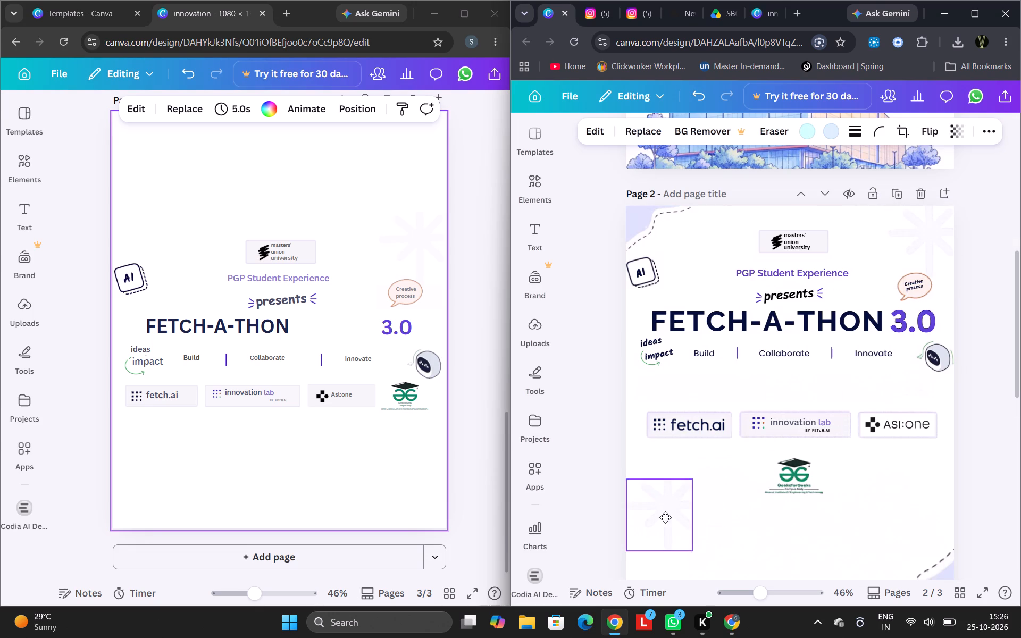
pyautogui.moveTo(665, 517); pyautogui.dragTo(666, 517)
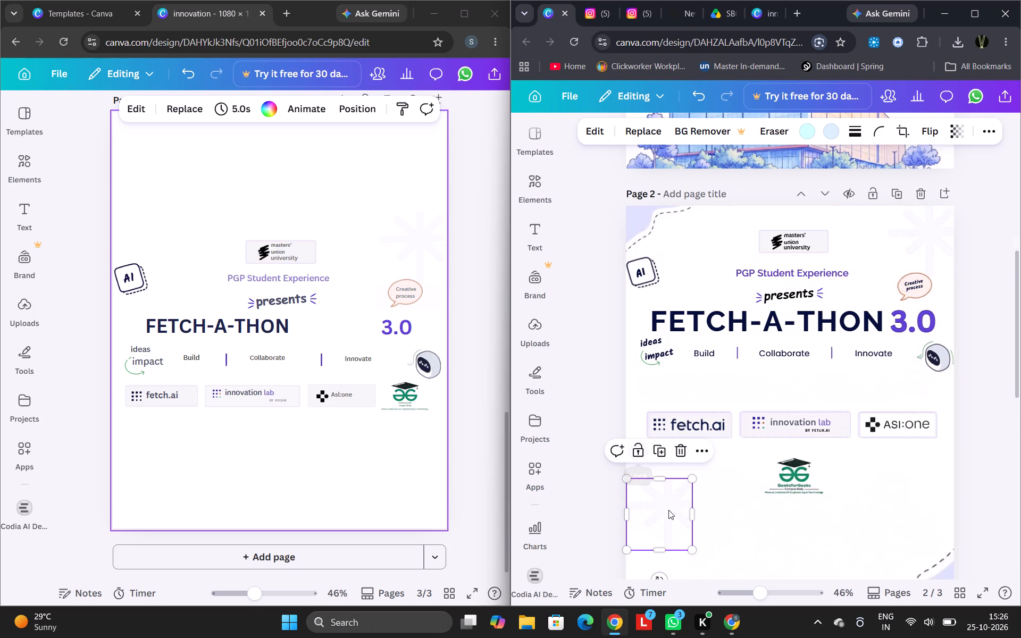
# Rotate the copied starburst near the page's left edge by about 180°.
pyautogui.scroll(-1, 729, 492)
pyautogui.click(697, 382)
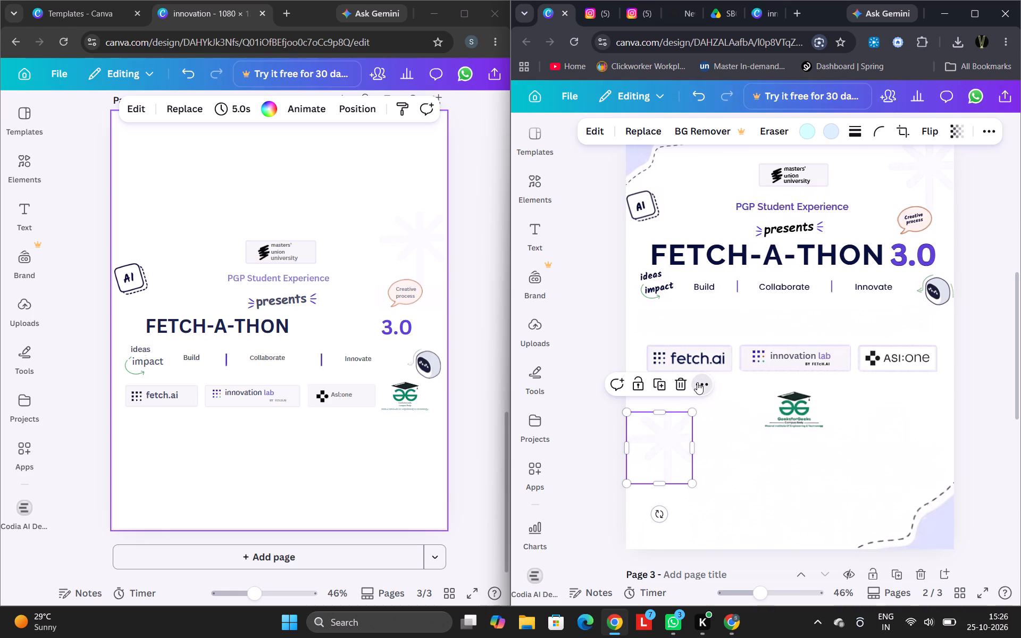
pyautogui.click(672, 455)
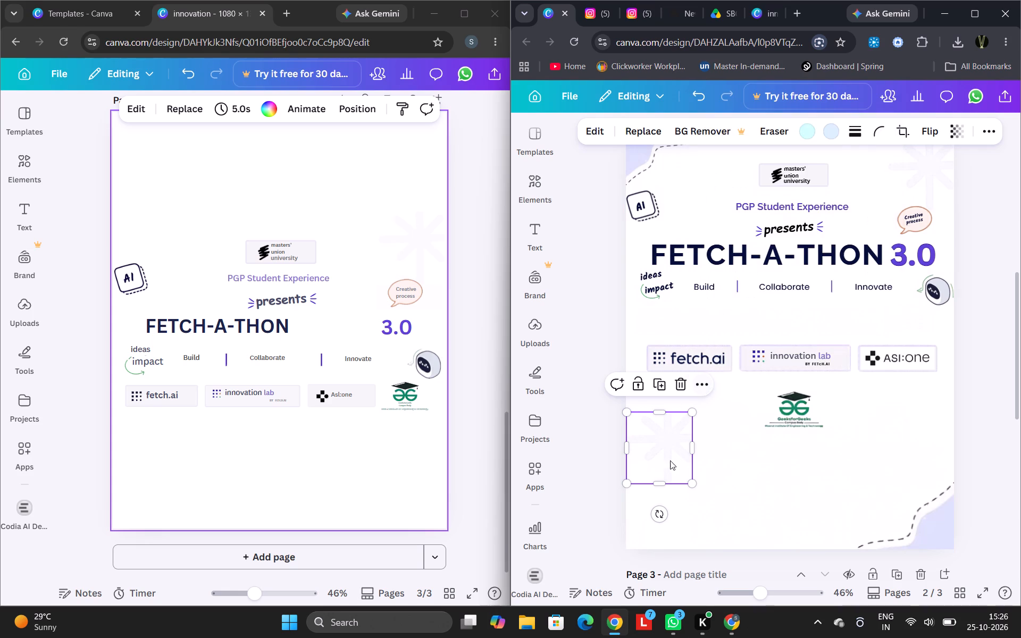
pyautogui.click(673, 455)
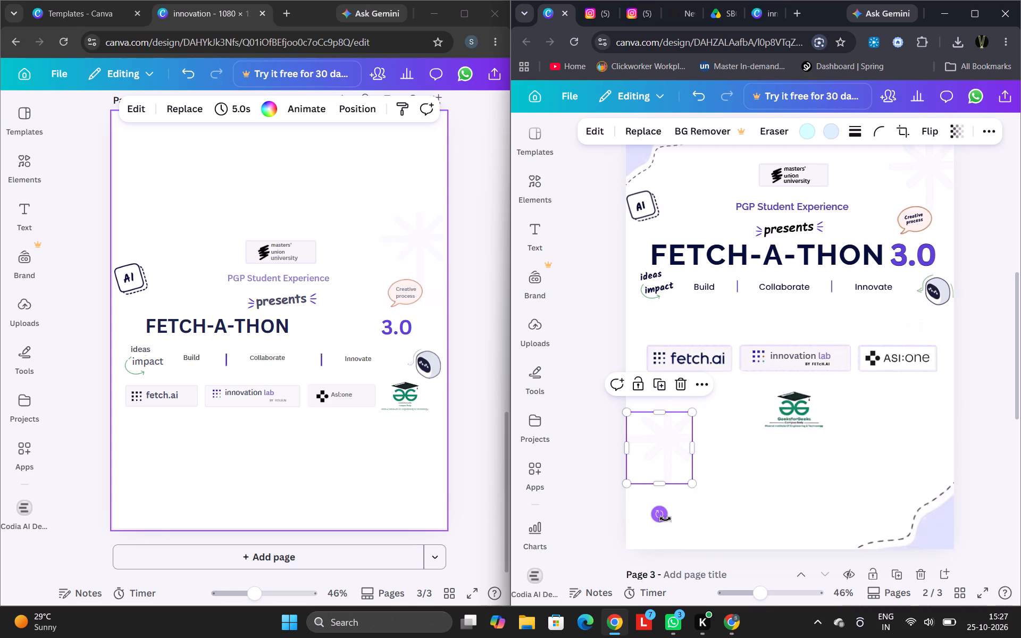
pyautogui.moveTo(665, 519); pyautogui.dragTo(610, 468)
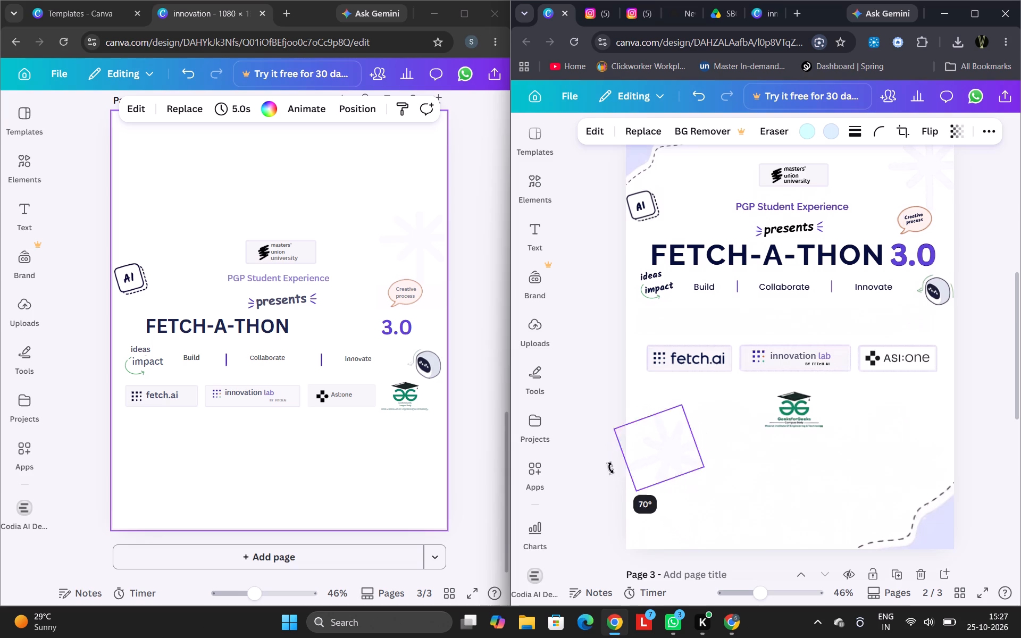
pyautogui.moveTo(610, 468); pyautogui.dragTo(625, 370)
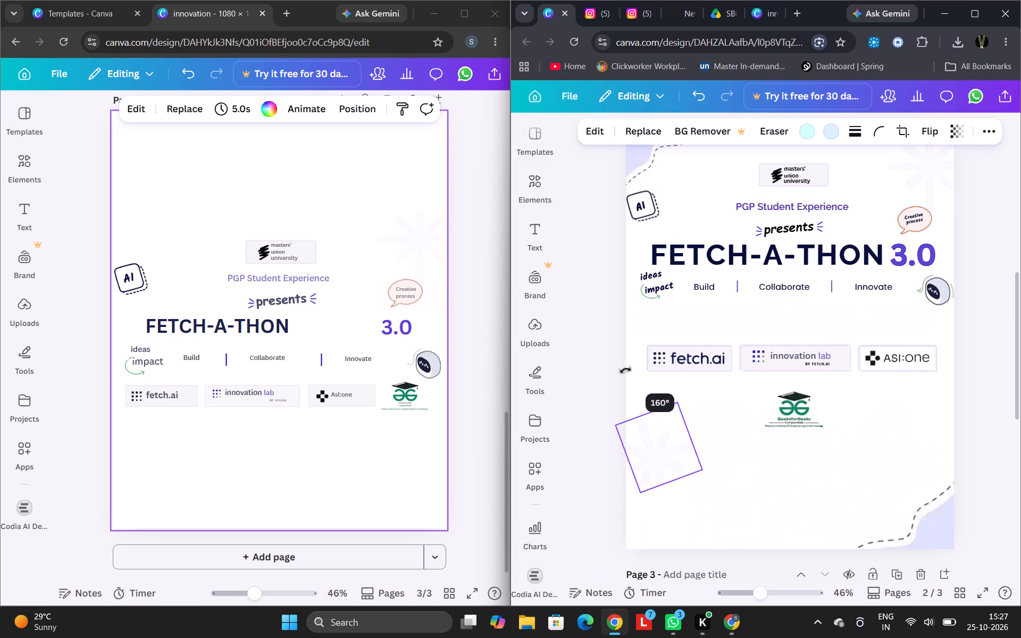
pyautogui.moveTo(625, 370); pyautogui.dragTo(652, 366)
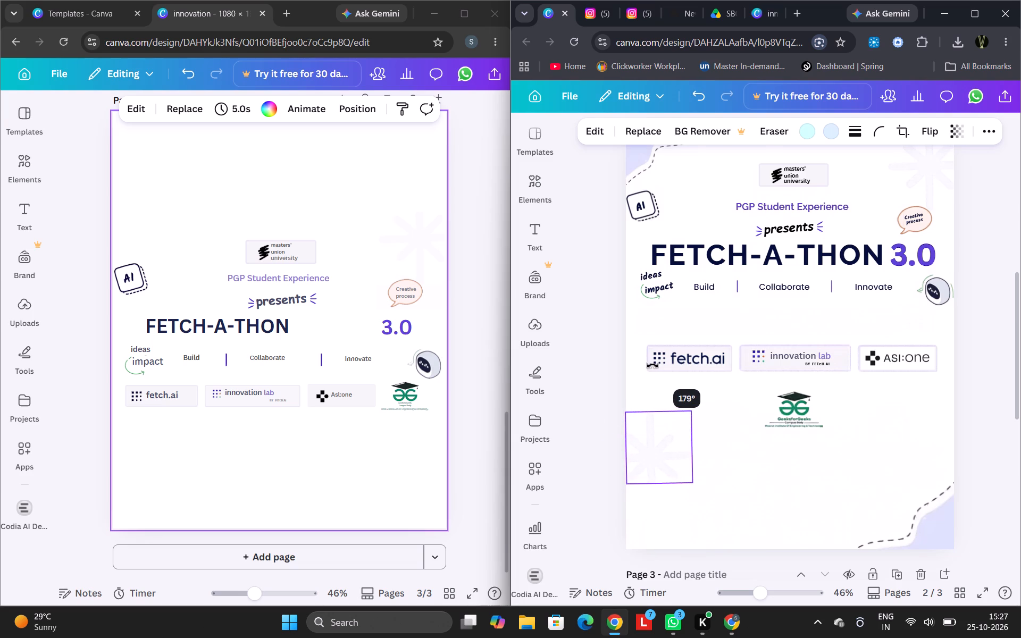
pyautogui.moveTo(652, 366); pyautogui.dragTo(654, 366)
# Move the rotated starburst down into the lower-left corner of page 2 and deselect it.
pyautogui.moveTo(673, 451); pyautogui.dragTo(673, 456)
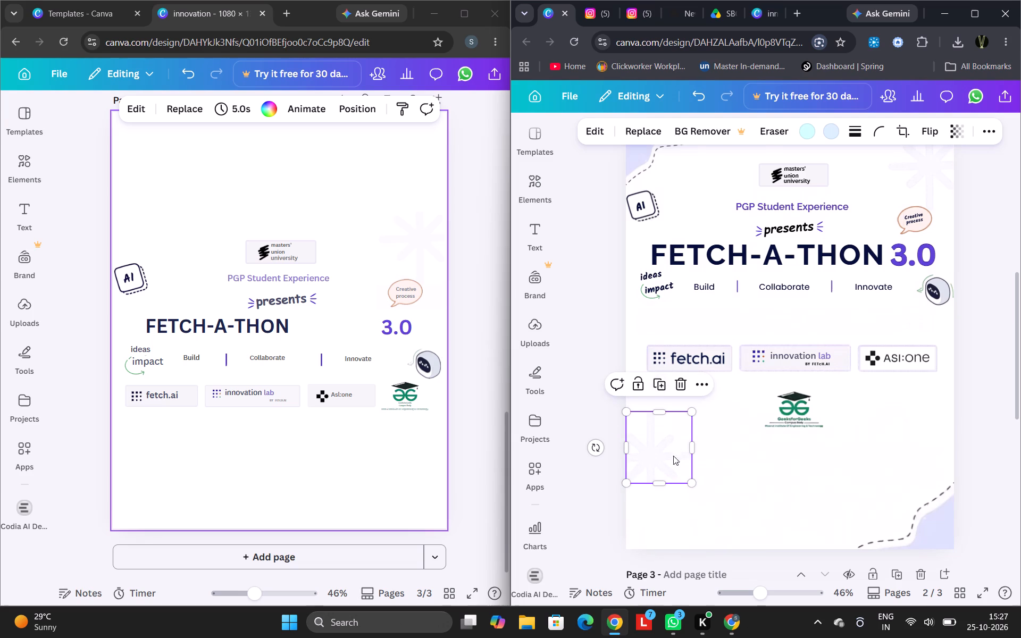
pyautogui.moveTo(673, 456); pyautogui.dragTo(674, 508)
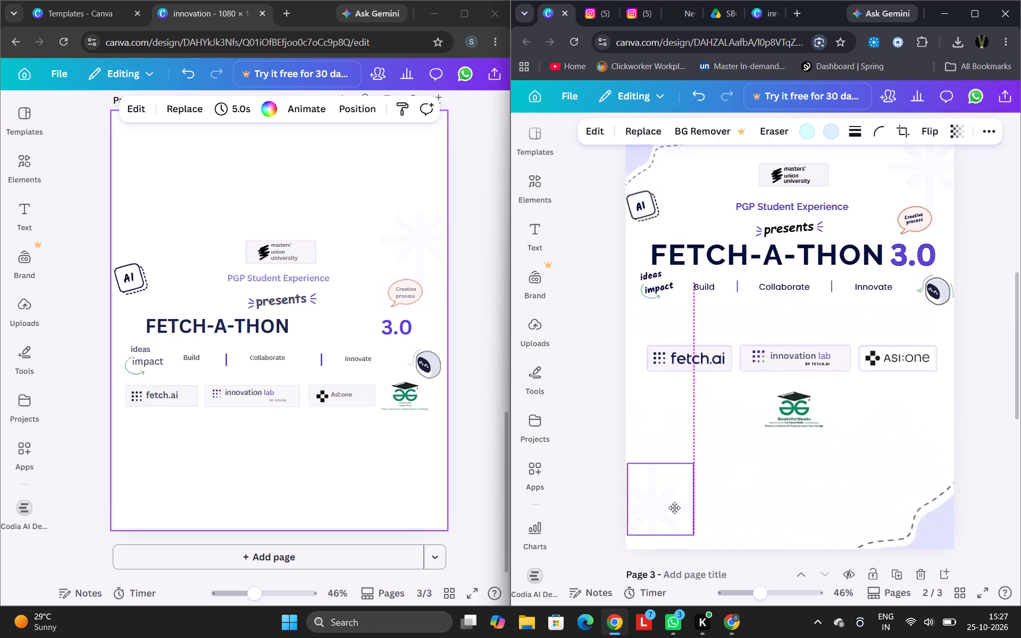
pyautogui.moveTo(674, 508); pyautogui.dragTo(672, 518)
pyautogui.click(604, 504)
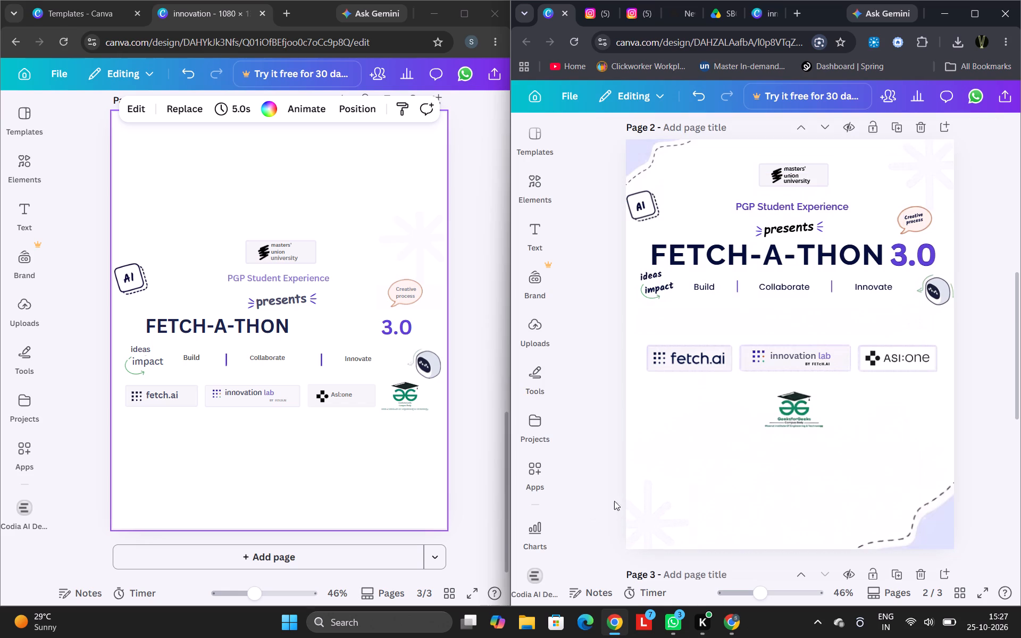
# Nudge the lower-left starburst slightly right to line it up with the page's left edge, and deselect it.
pyautogui.scroll(1, 991, 478)
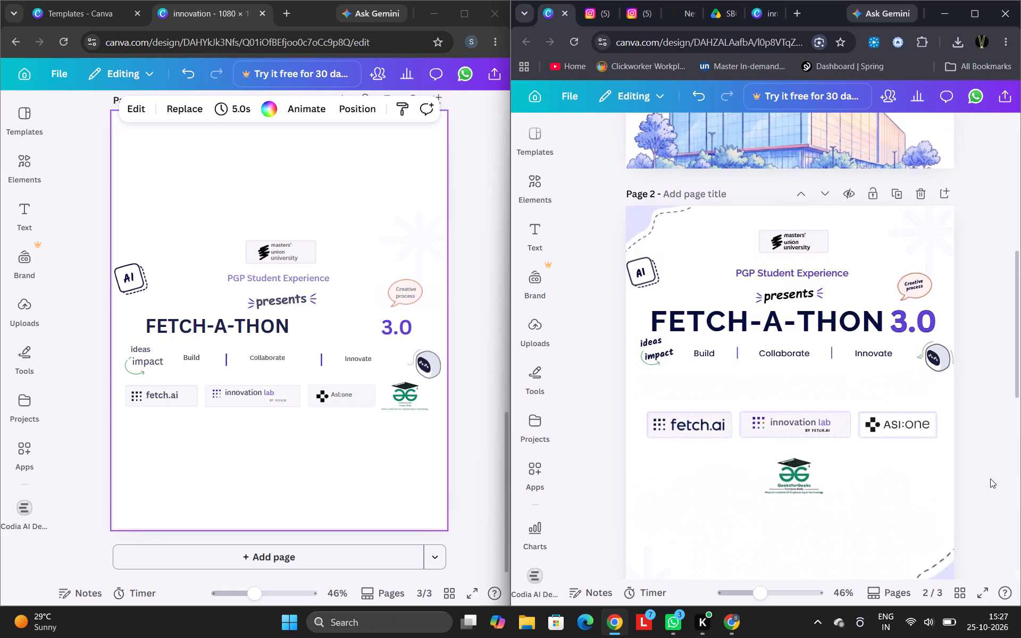
pyautogui.scroll(-1, 990, 478)
pyautogui.click(664, 524)
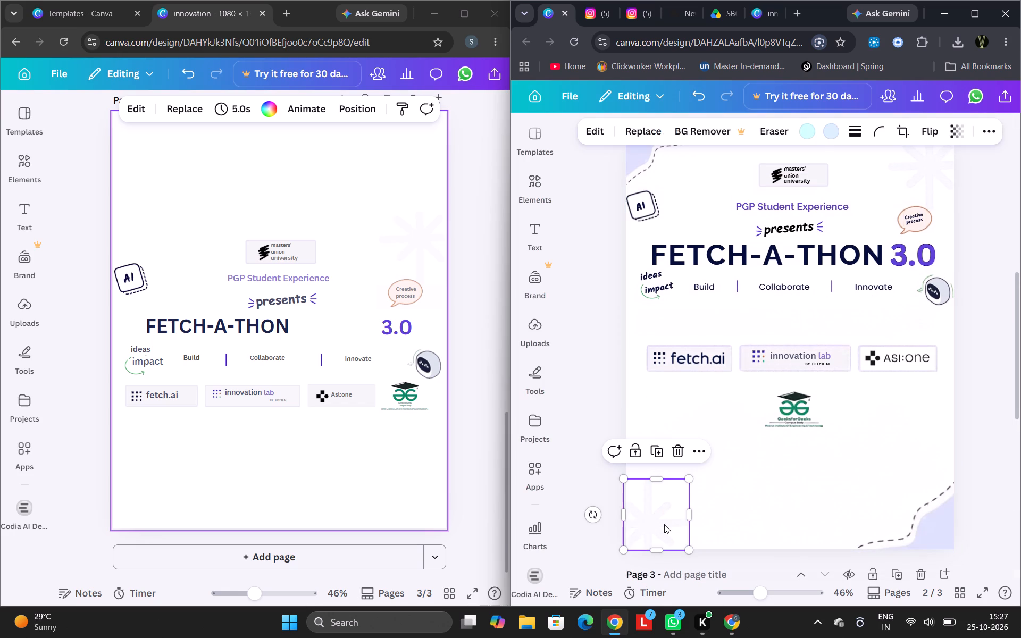
pyautogui.press('Right')
pyautogui.press('Right')
pyautogui.press('Right')
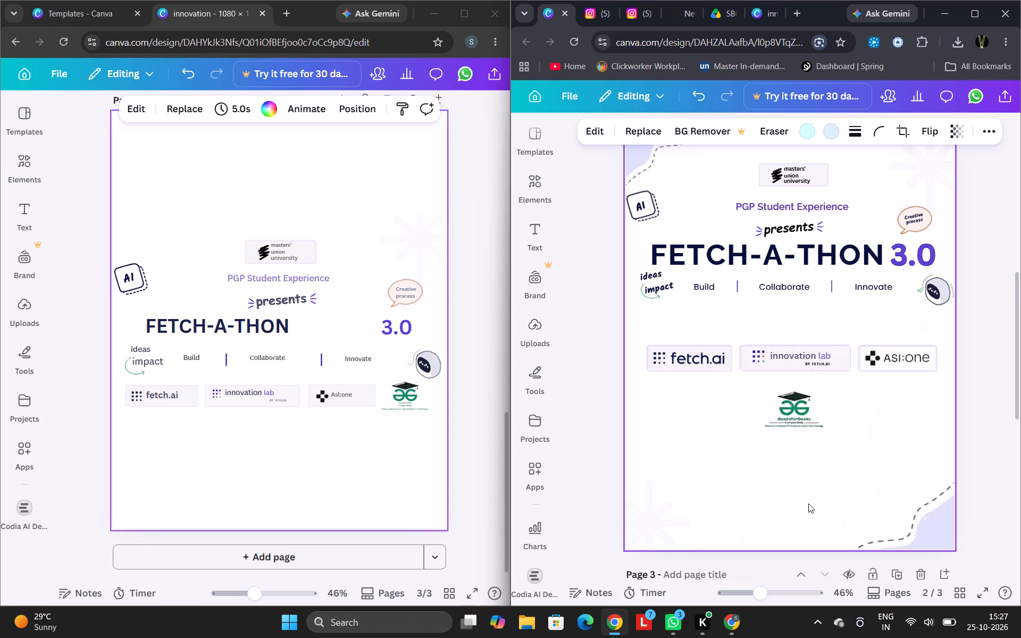
pyautogui.press('Right')
pyautogui.press('Right')
pyautogui.press('Right')
pyautogui.press('Right')
pyautogui.press('Right')
pyautogui.press('Right')
pyautogui.press('Left')
pyautogui.press('Left')
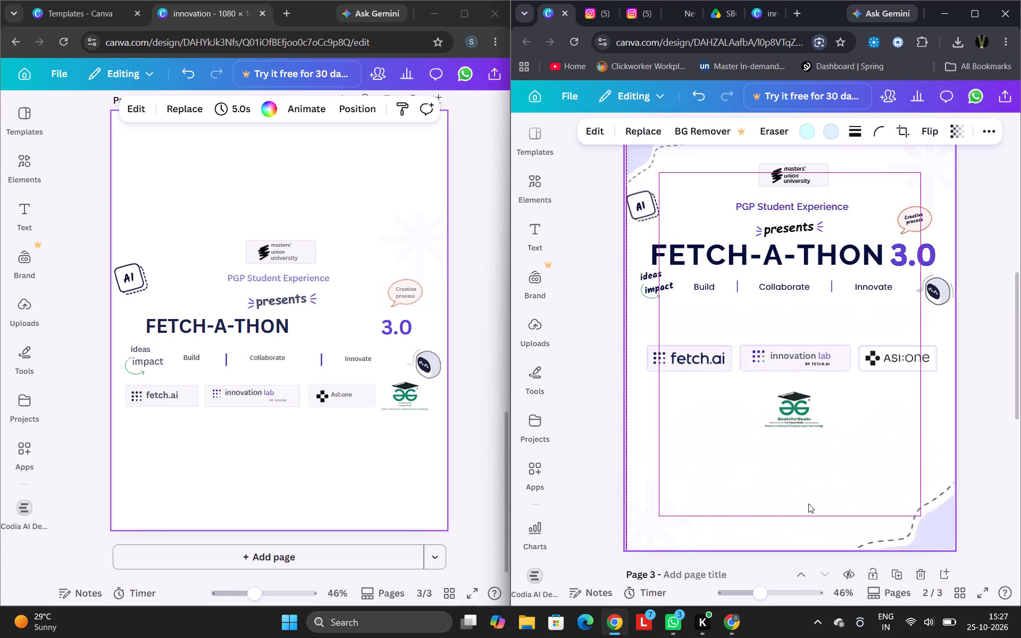
pyautogui.click(1010, 478)
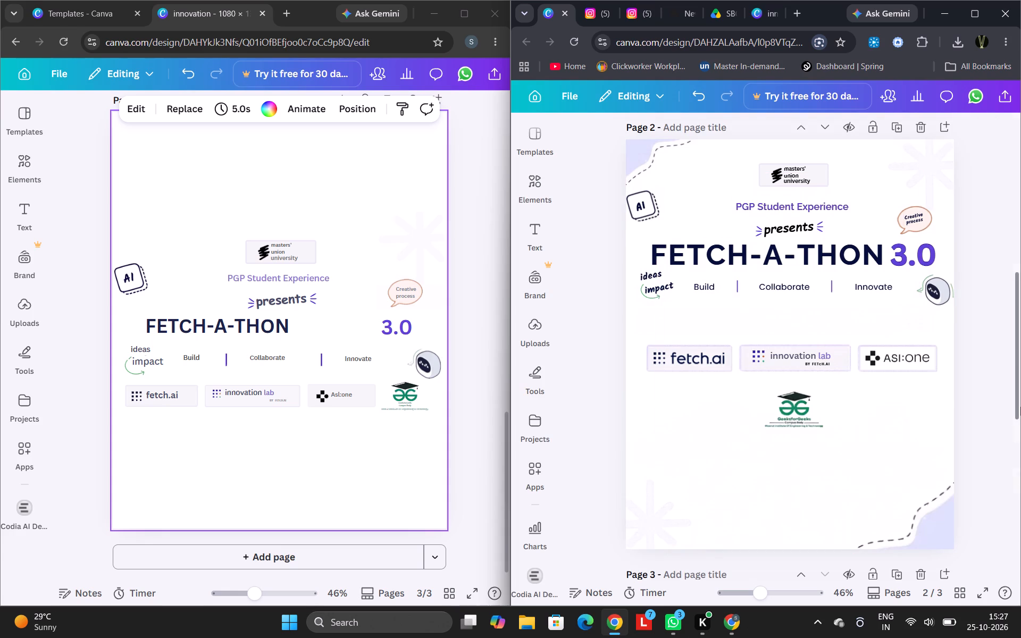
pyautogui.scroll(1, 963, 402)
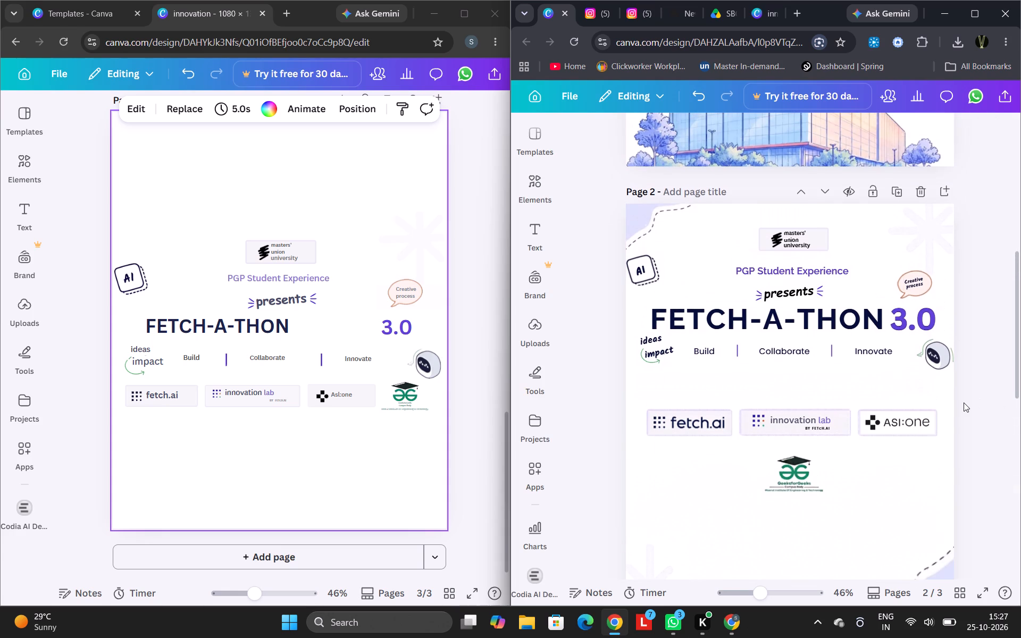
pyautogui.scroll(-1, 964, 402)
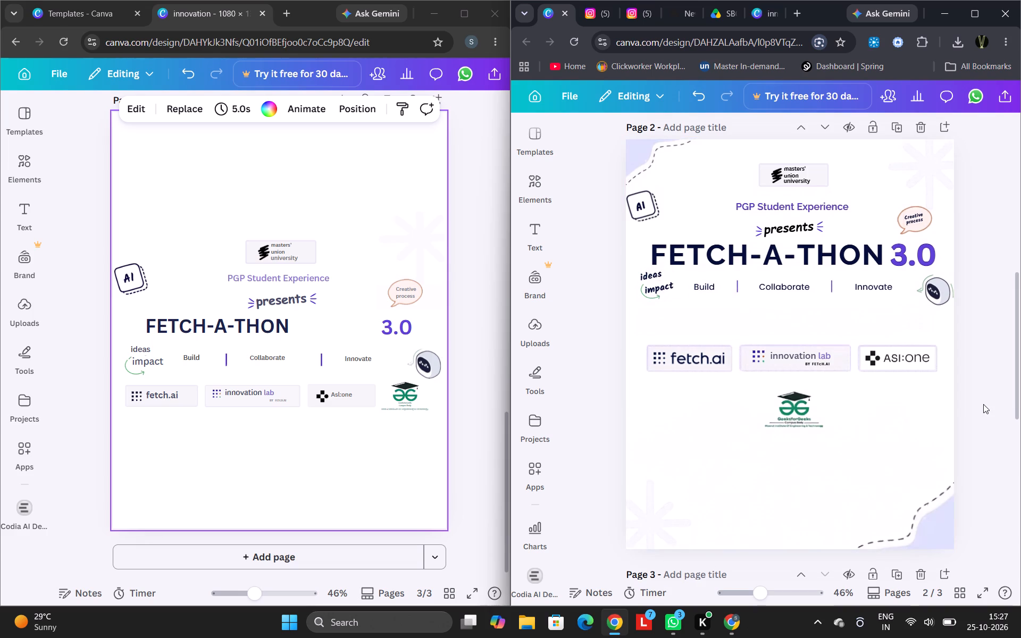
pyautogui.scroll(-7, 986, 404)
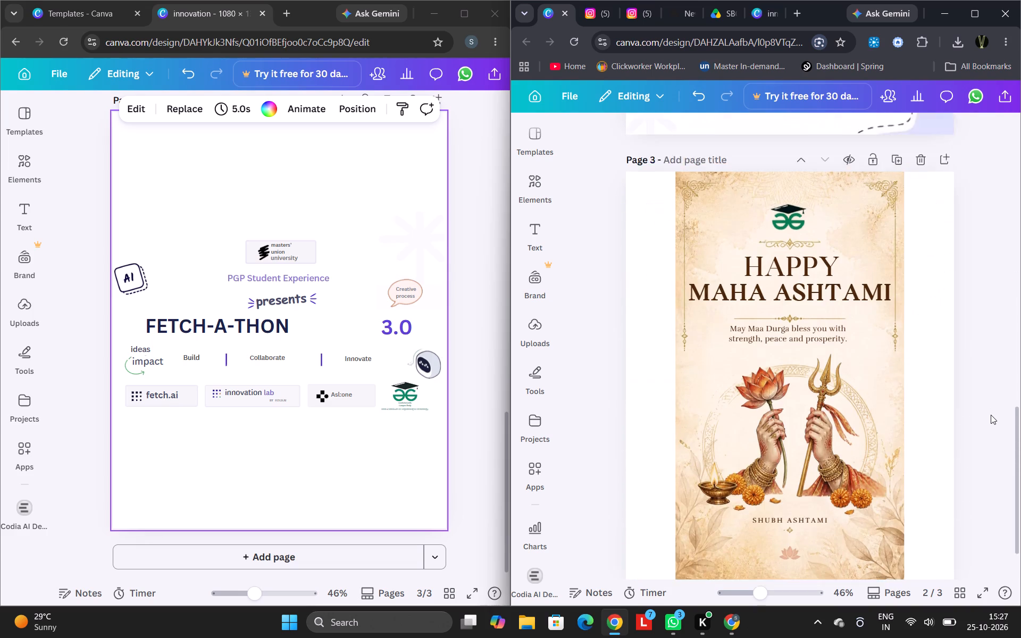
# Delete page 3, the Happy Maha Ashtami page, from the 3.0 design.
pyautogui.scroll(2, 955, 397)
pyautogui.click(914, 242)
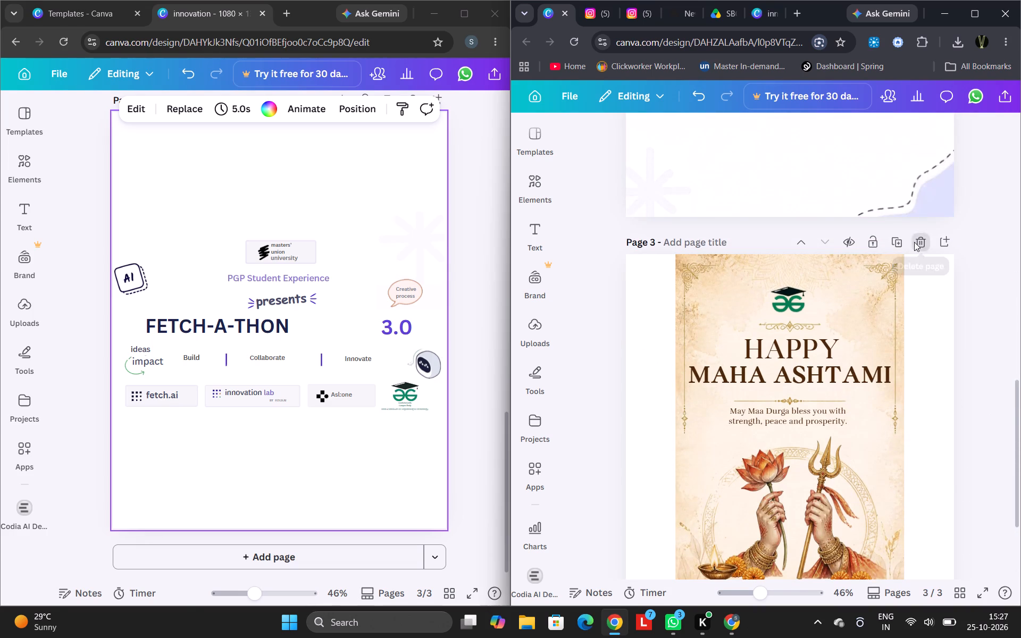
# Maximise the browser window that holds the FETCH-A-THON 3.0 design.
pyautogui.scroll(20, 942, 280)
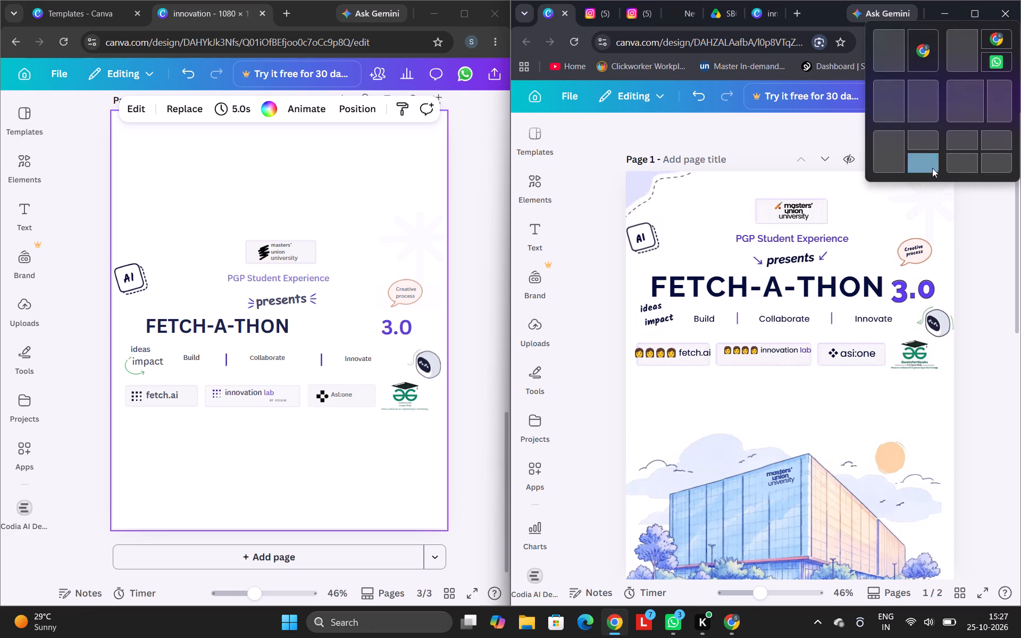
pyautogui.click(982, 8)
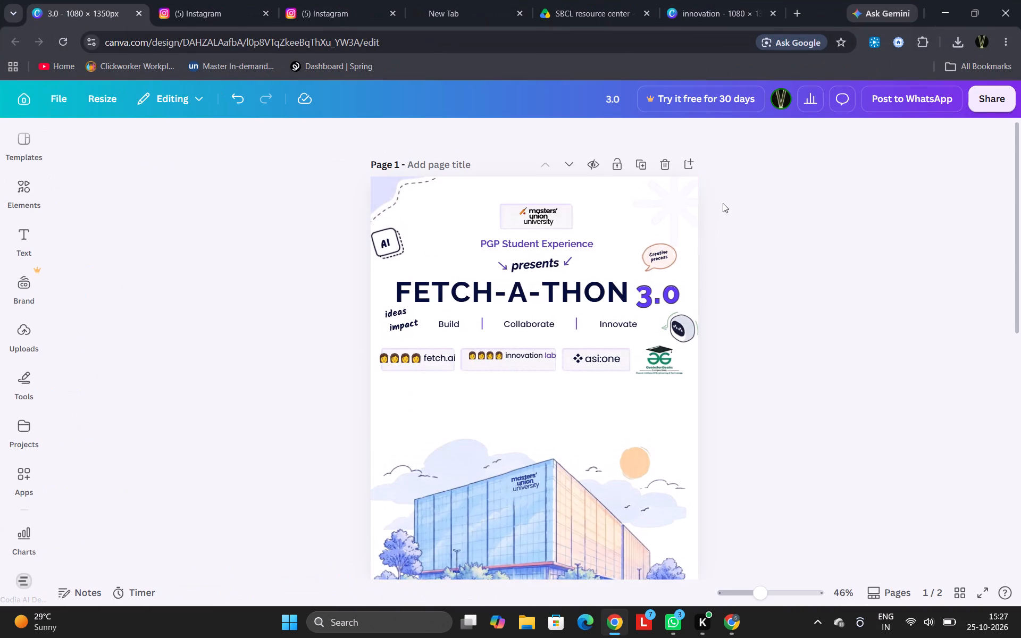
# Move page 2, the rebuilt FETCH-A-THON 3.0 layout, up so it becomes the first page, and deselect it.
pyautogui.scroll(-8, 723, 203)
pyautogui.scroll(2, 660, 233)
pyautogui.scroll(3, 718, 246)
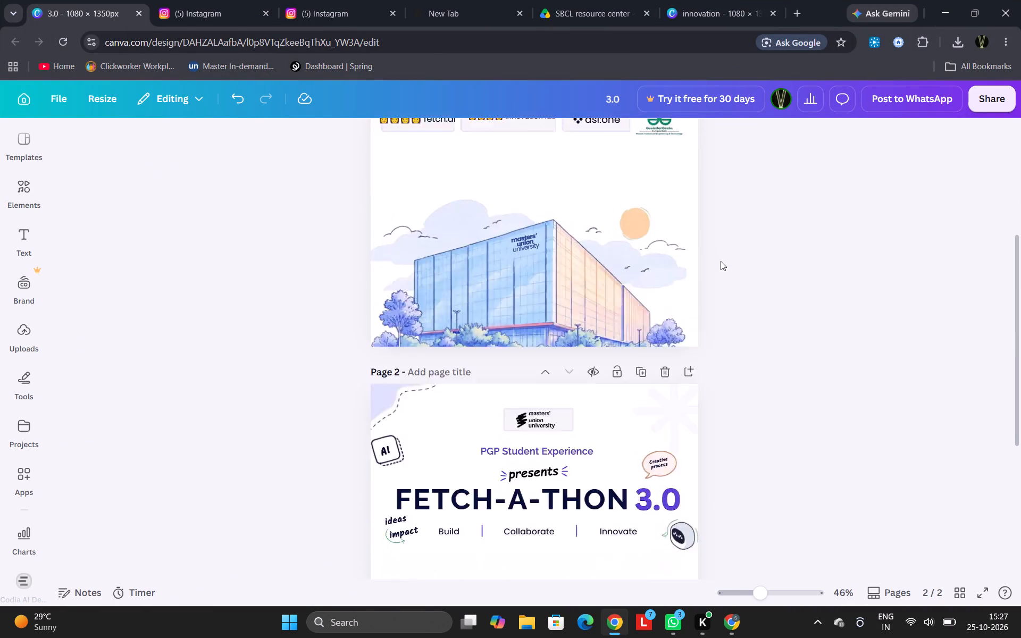
pyautogui.scroll(-4, 715, 460)
pyautogui.scroll(-6, 679, 545)
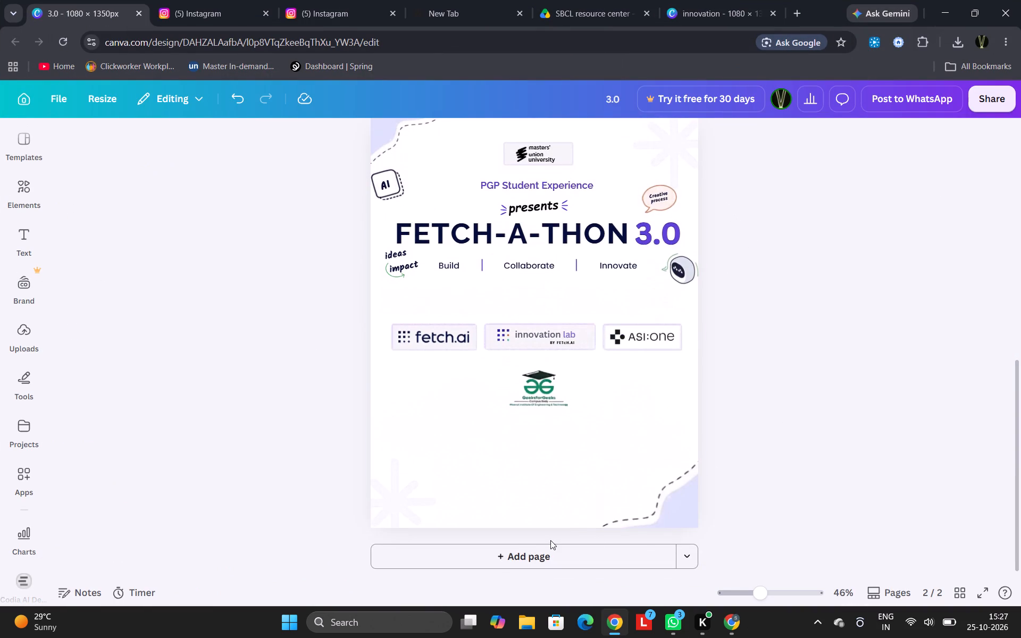
pyautogui.click(687, 556)
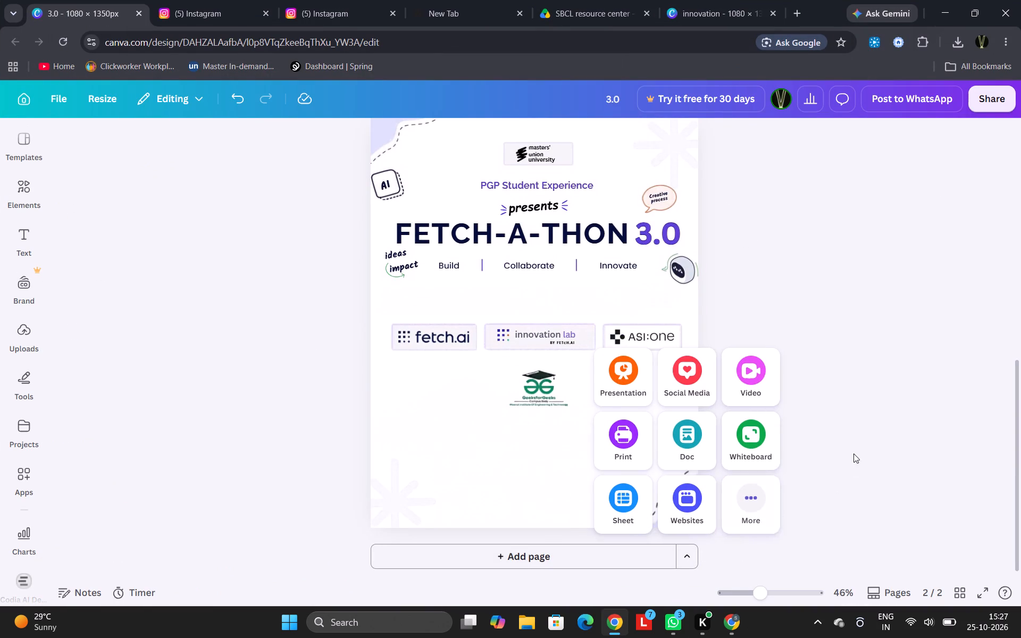
pyautogui.click(859, 443)
pyautogui.scroll(6, 857, 442)
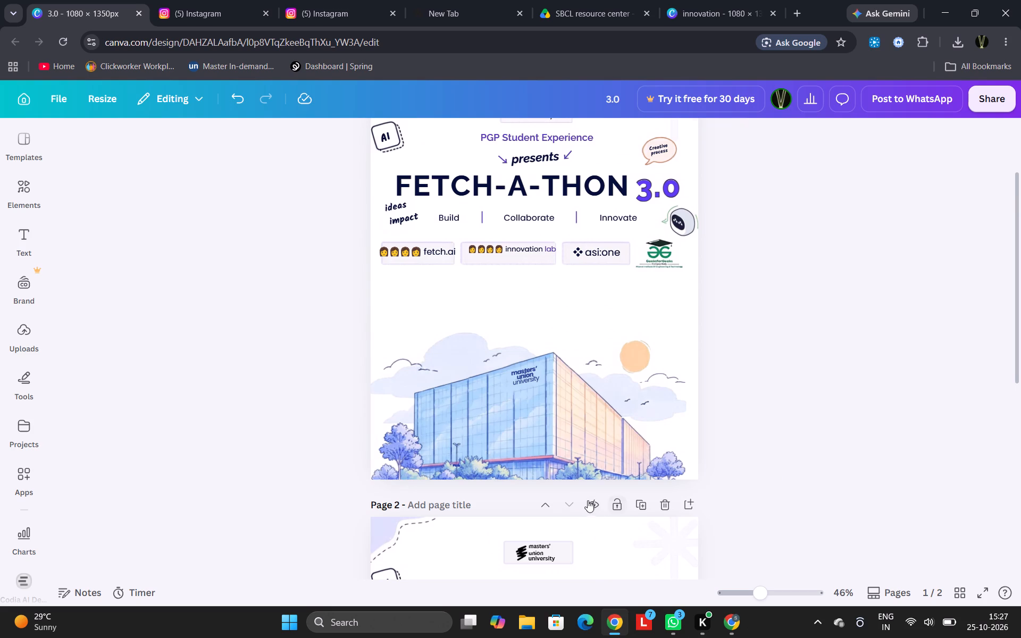
pyautogui.click(541, 504)
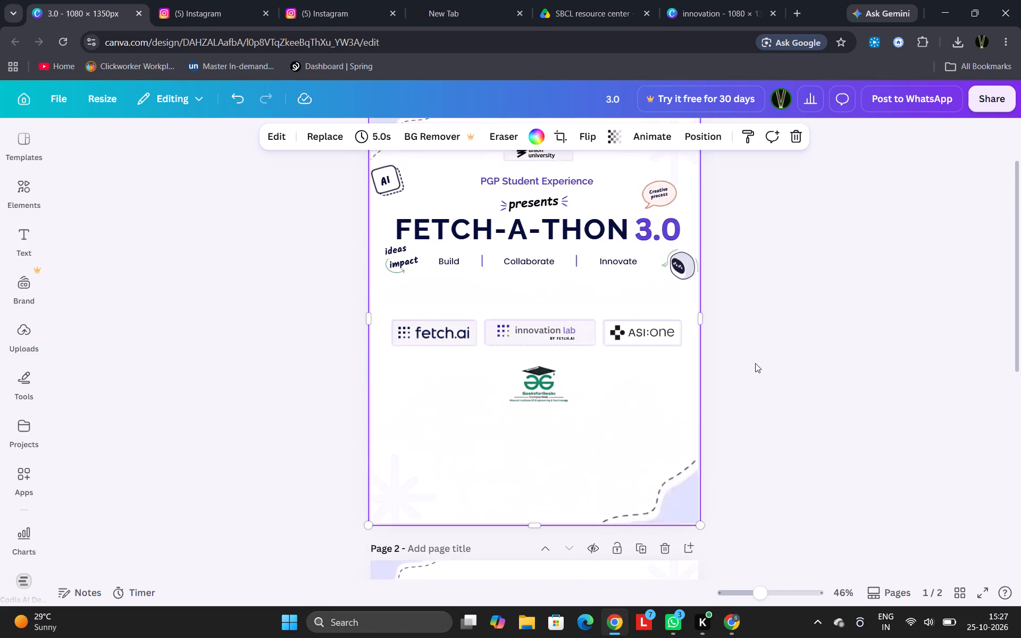
pyautogui.click(762, 352)
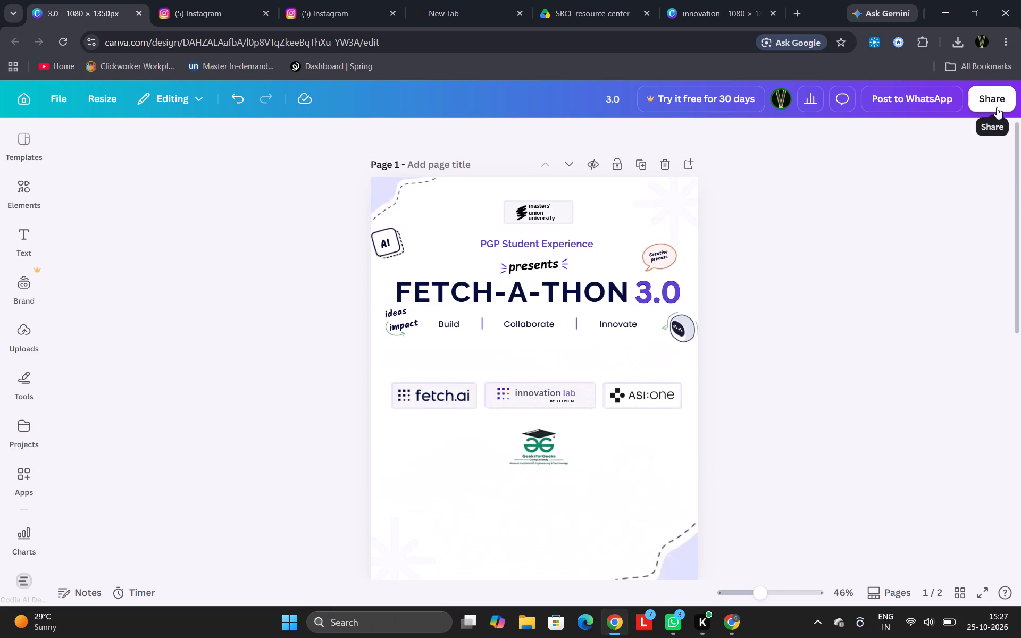
# Set the design's sharing access to anyone with the link with editing rights, and copy the share link.
pyautogui.click(996, 106)
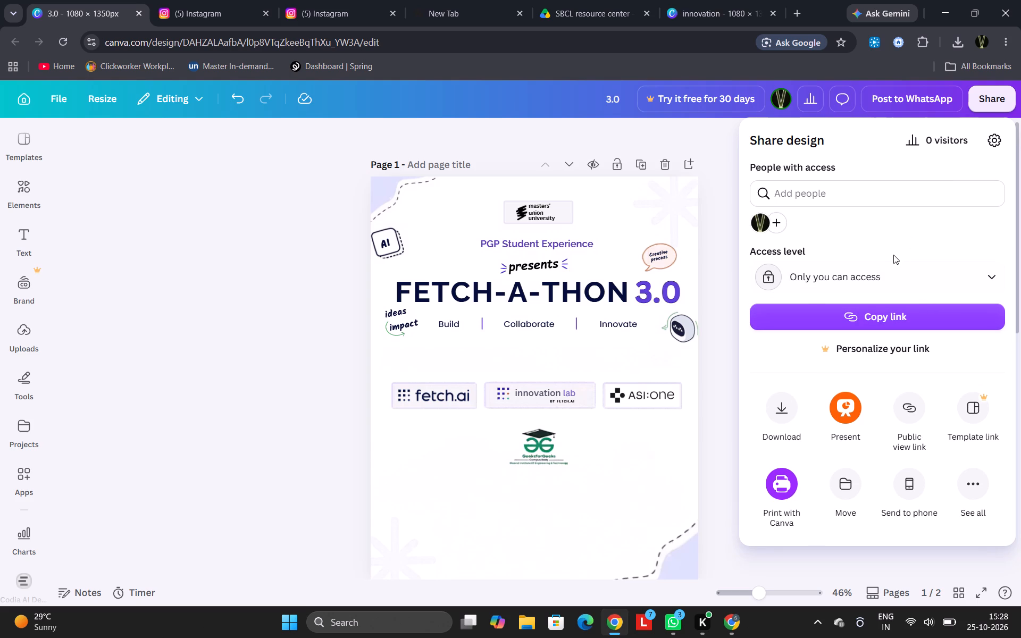
pyautogui.click(899, 288)
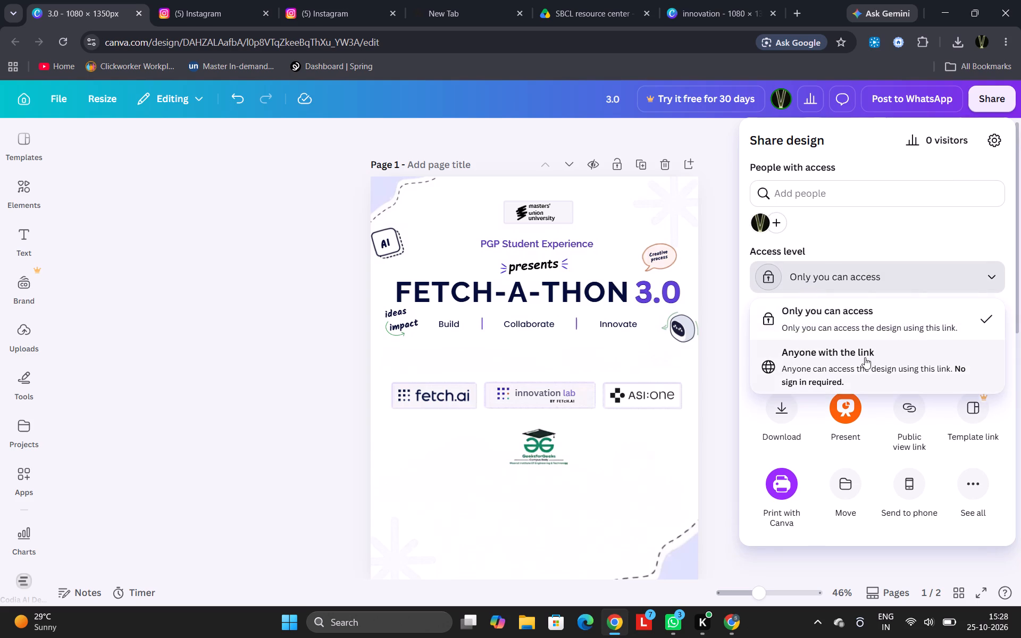
pyautogui.click(864, 360)
pyautogui.click(978, 281)
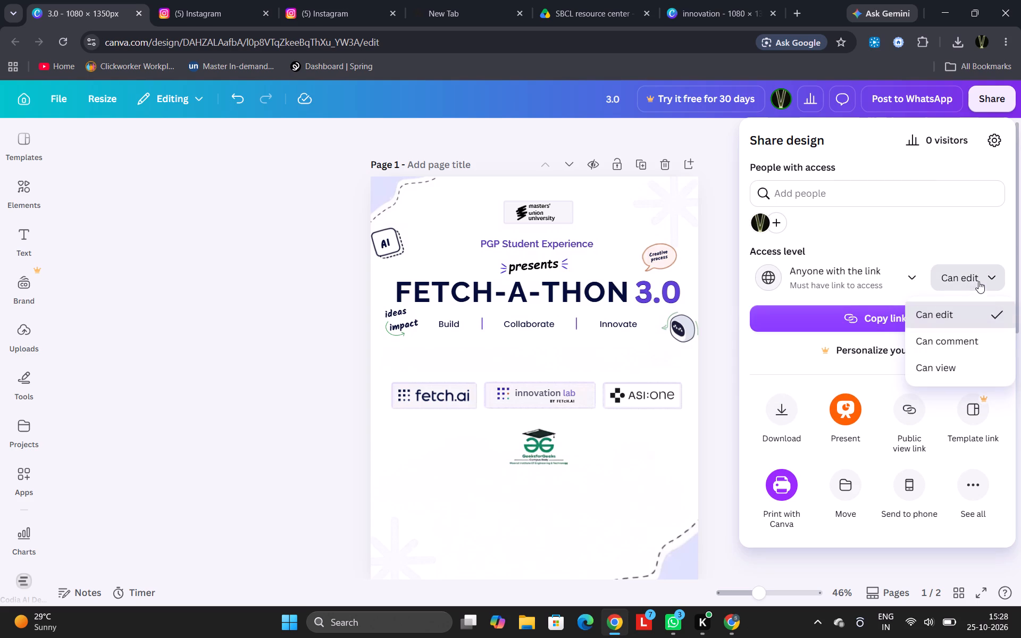
pyautogui.click(969, 315)
pyautogui.click(880, 317)
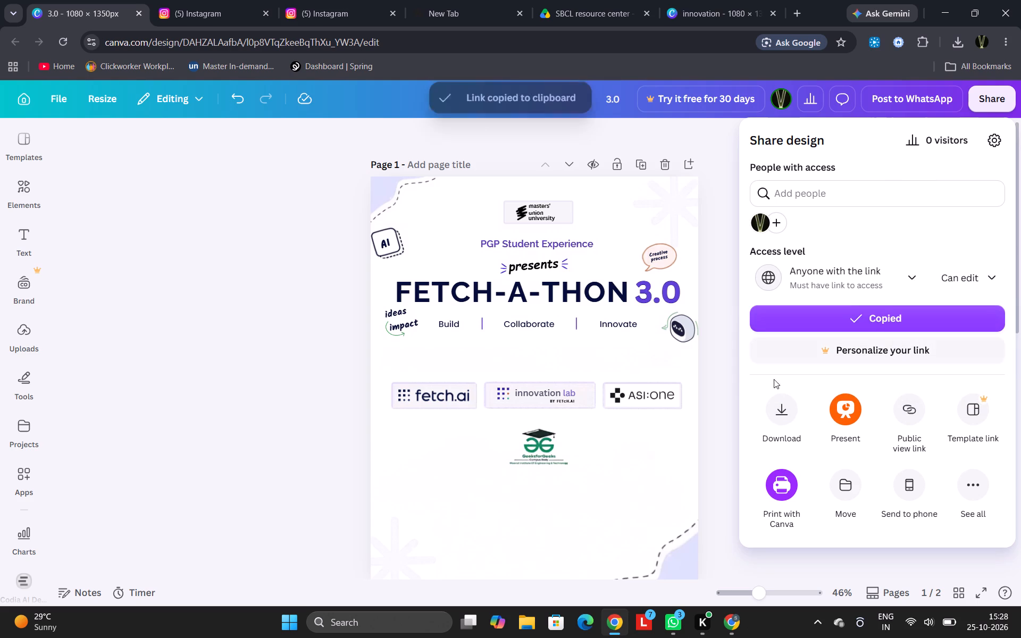
pyautogui.click(724, 375)
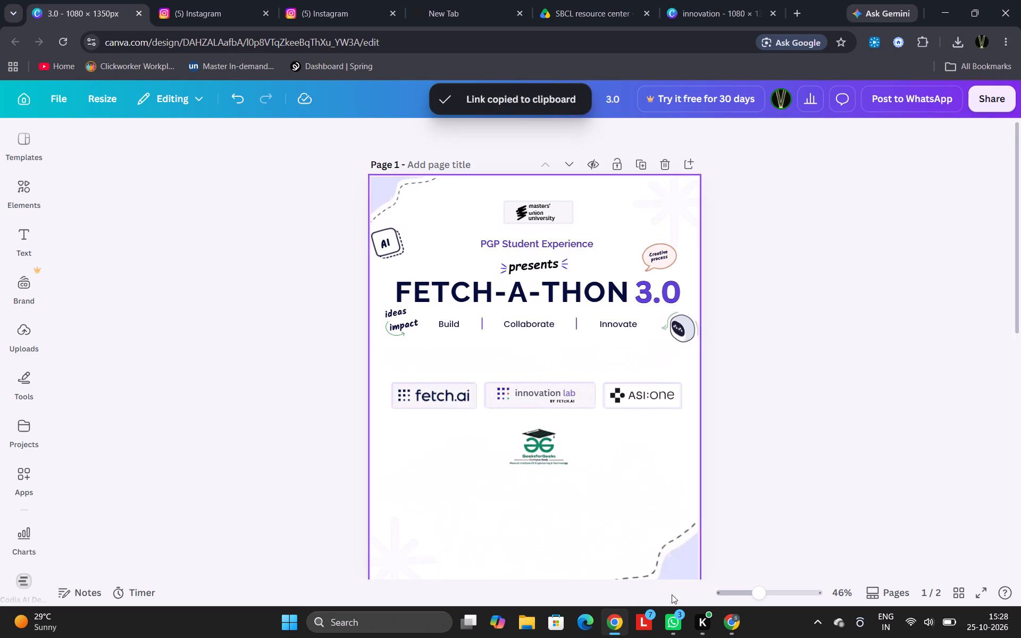
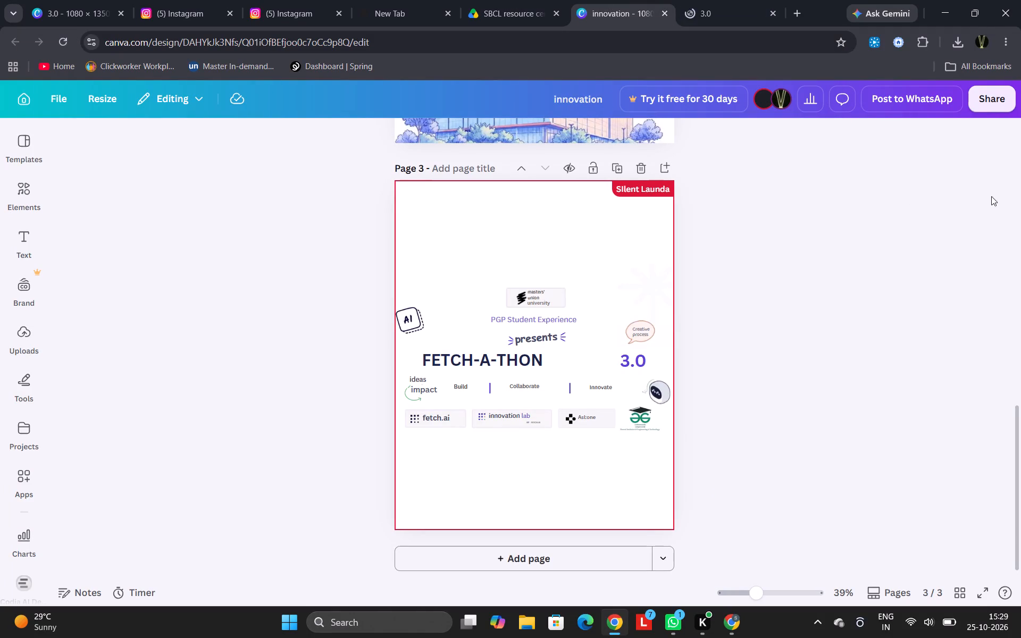
# Switch to the newly opened 3.0 design and look over its FETCH-A-THON 3.0 pages.
pyautogui.click(722, 7)
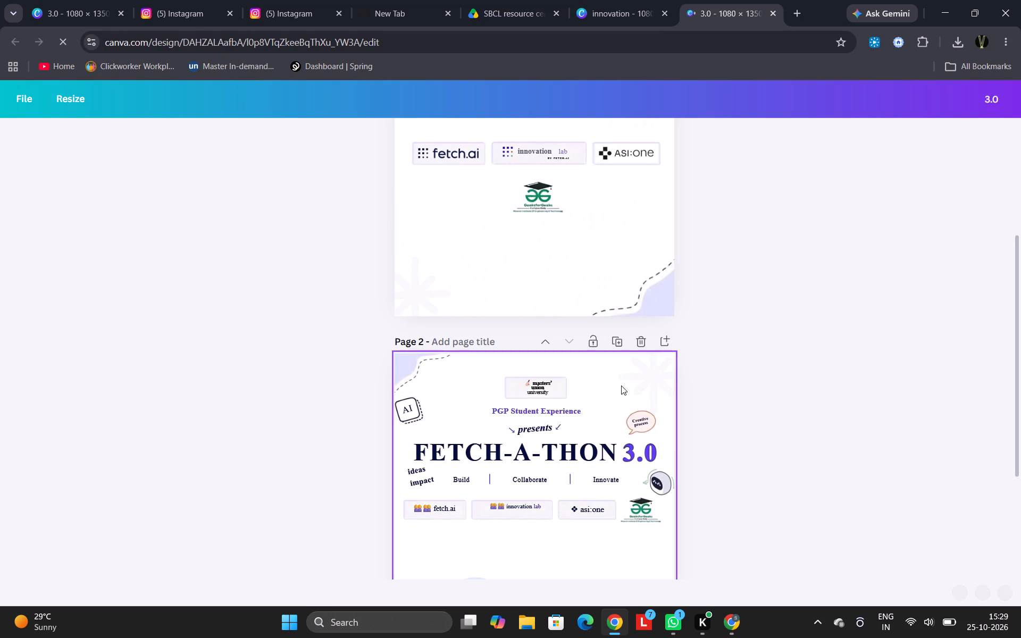
pyautogui.scroll(8, 911, 388)
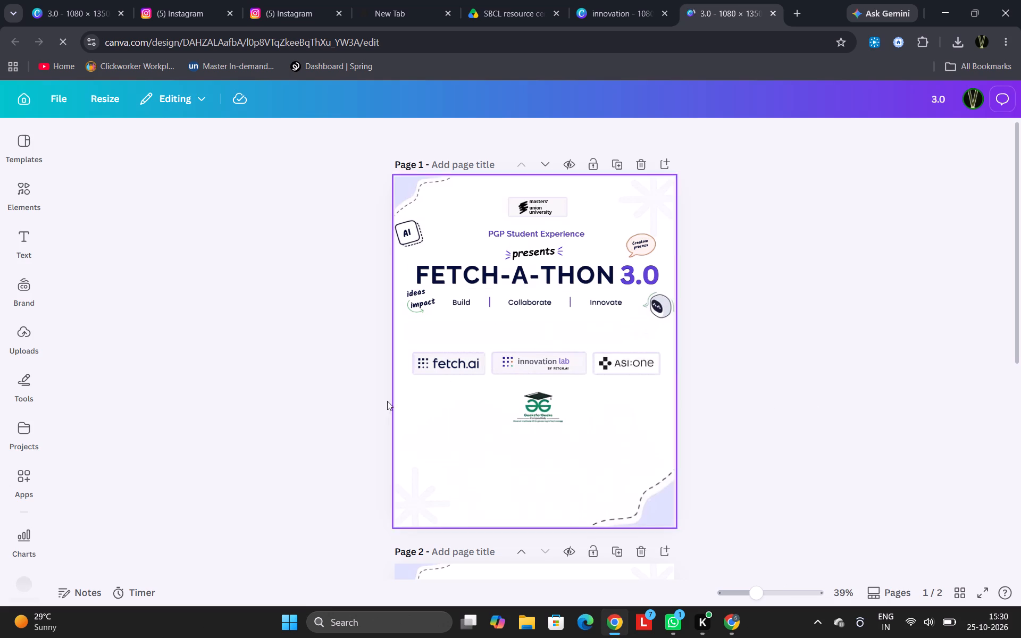
pyautogui.scroll(-9, 0, 477)
pyautogui.scroll(3, 31, 458)
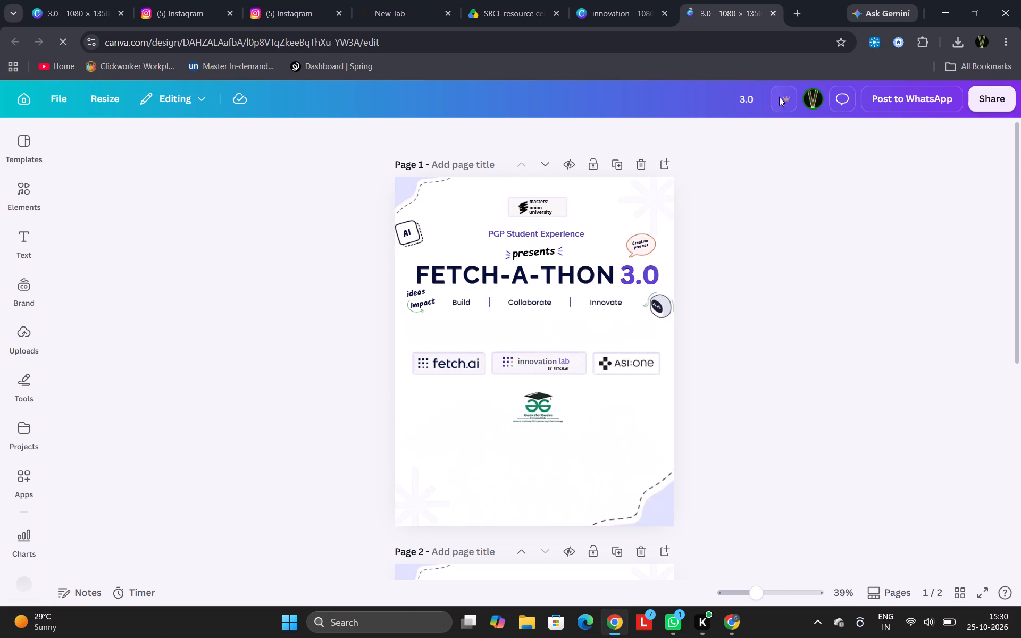
pyautogui.click(809, 105)
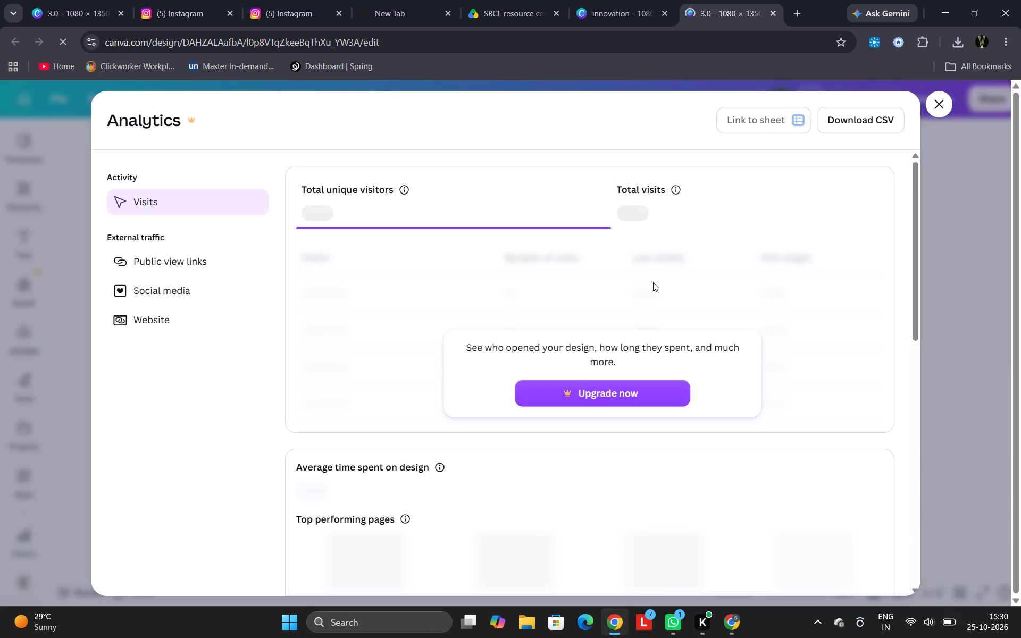
pyautogui.click(942, 104)
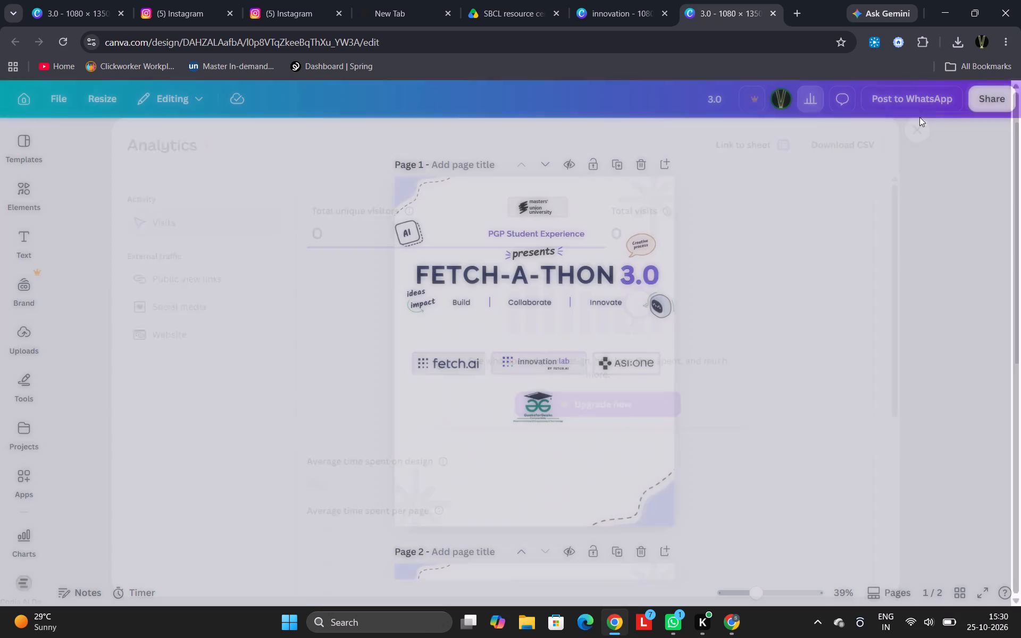
# Close the smaller second browser window that holds the other copy of the innovation design.
pyautogui.click(615, 0)
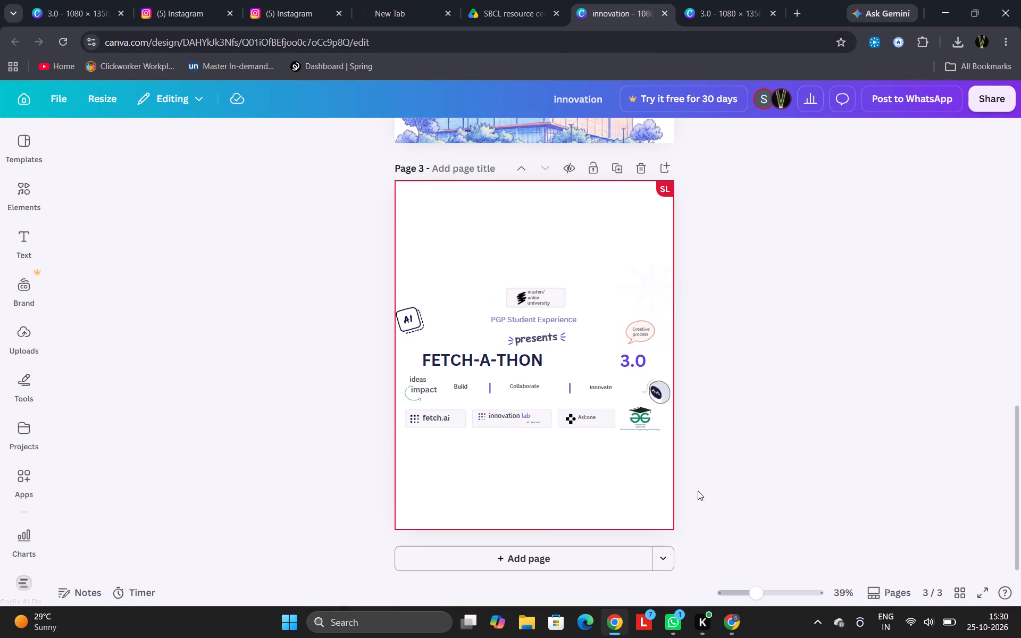
pyautogui.click(738, 627)
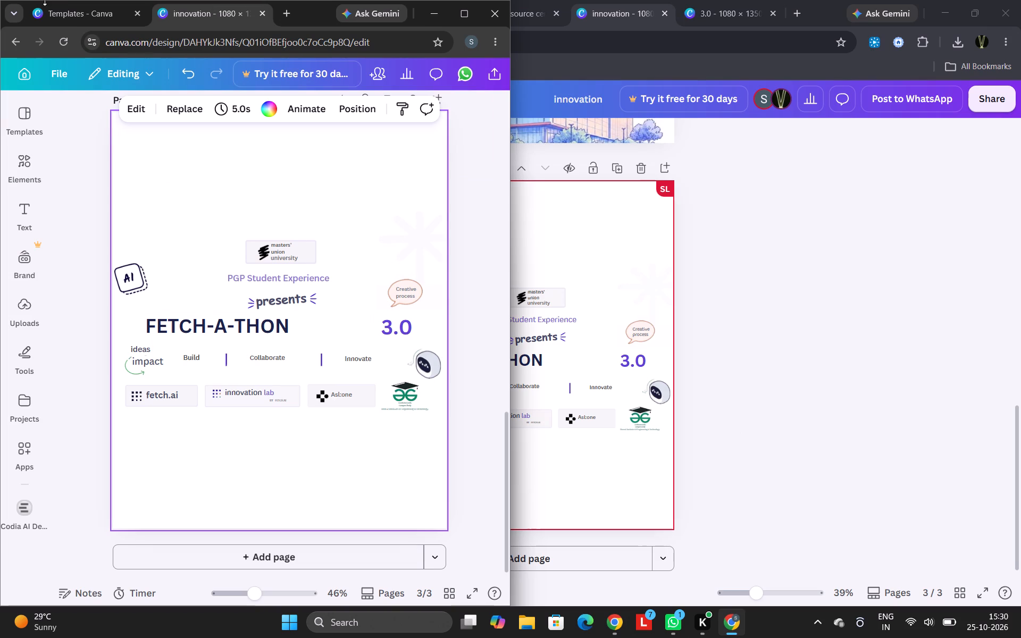
pyautogui.click(497, 13)
pyautogui.click(794, 357)
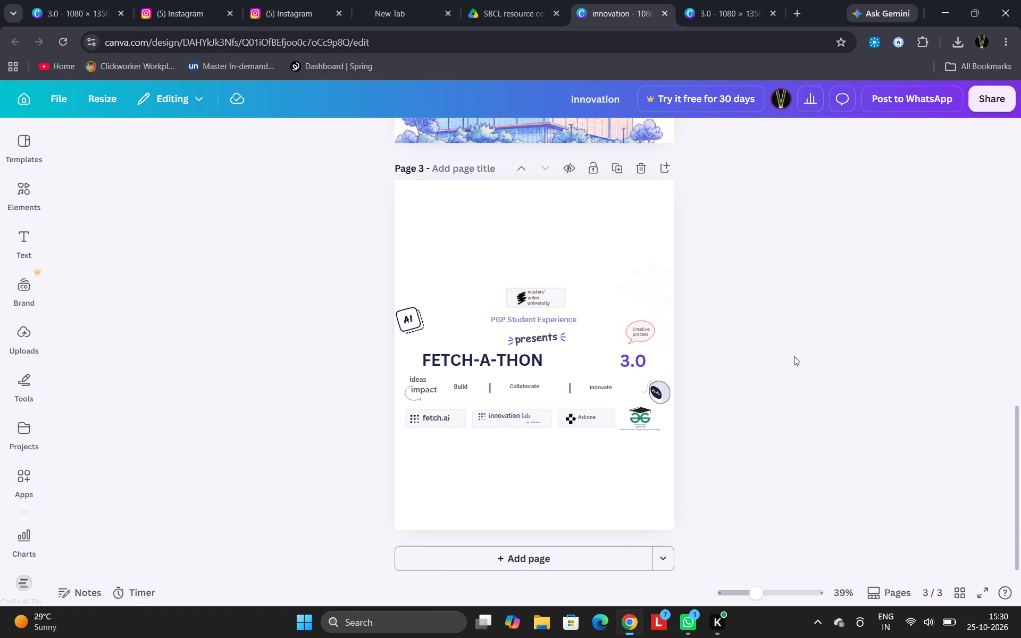
# Compare the poster pages of the innovation design with both pages of the 3.0 design.
pyautogui.scroll(10, 794, 356)
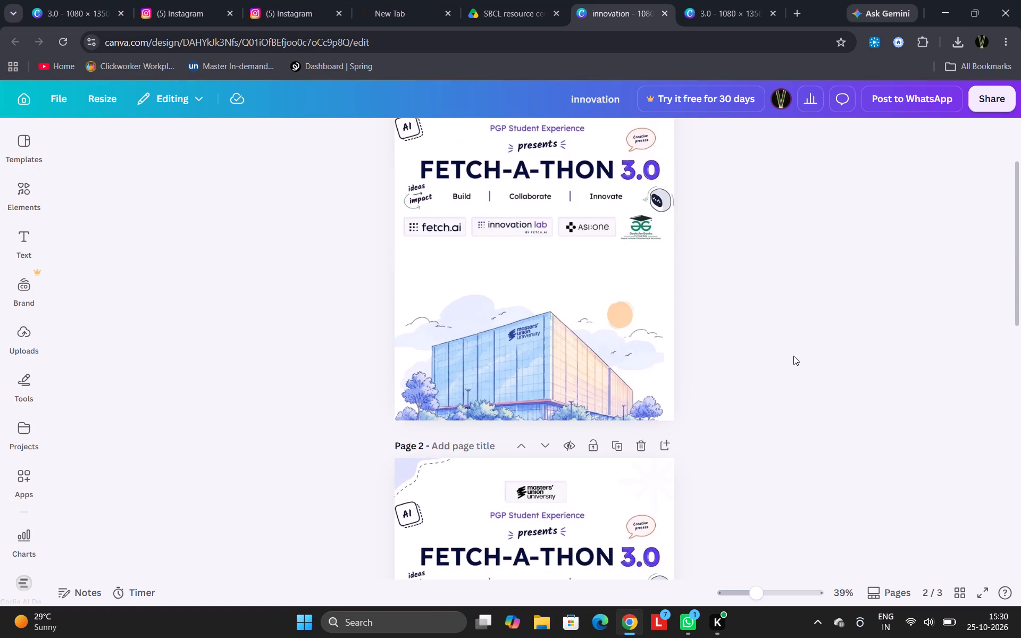
pyautogui.scroll(-14, 791, 352)
pyautogui.scroll(11, 775, 353)
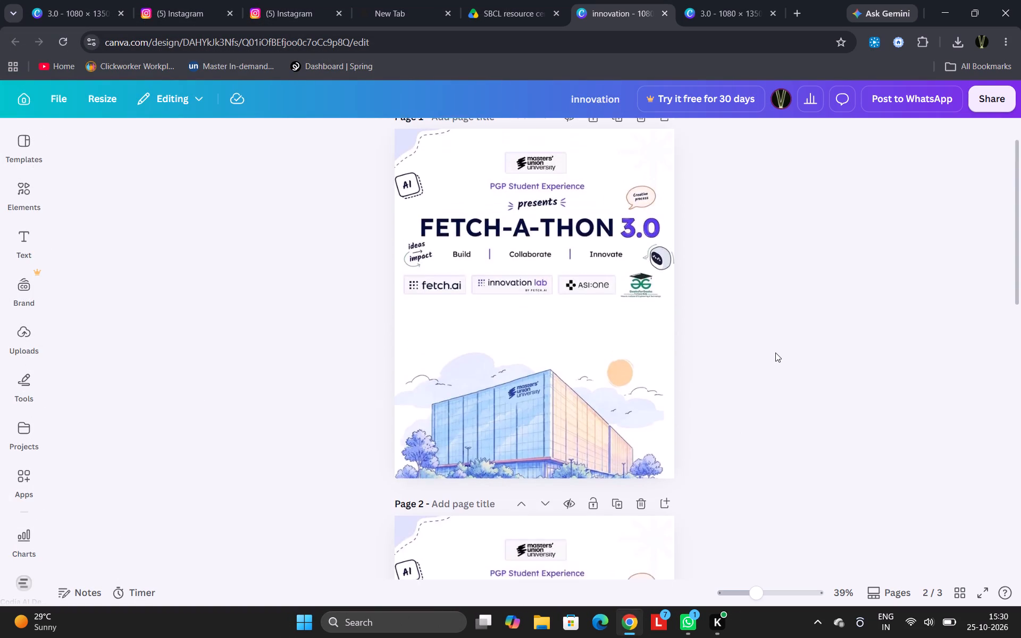
pyautogui.scroll(9, 775, 352)
pyautogui.click(696, 0)
pyautogui.scroll(3, 679, 222)
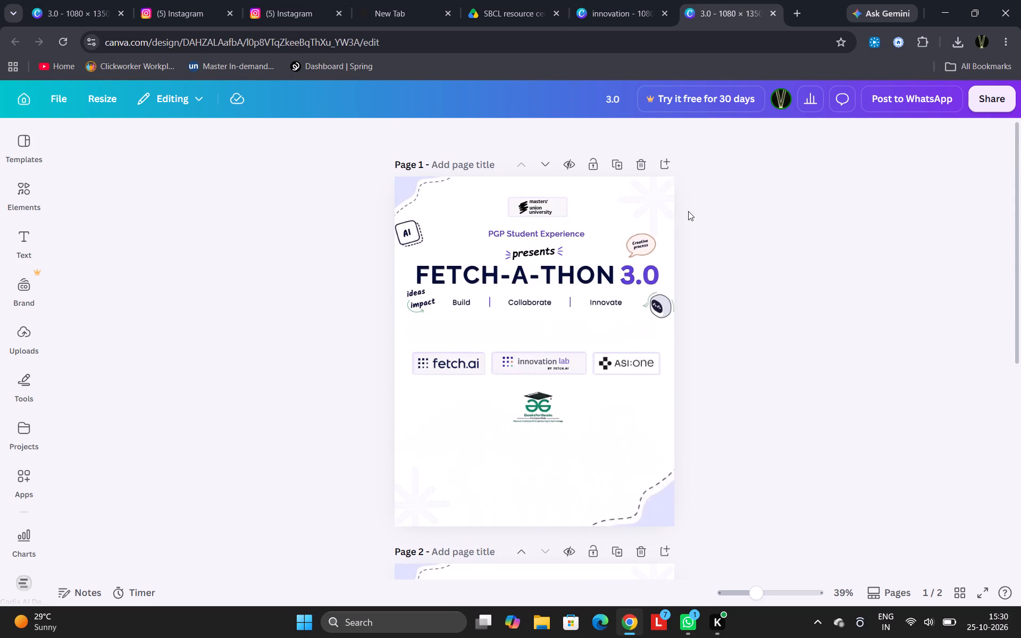
pyautogui.scroll(-13, 690, 215)
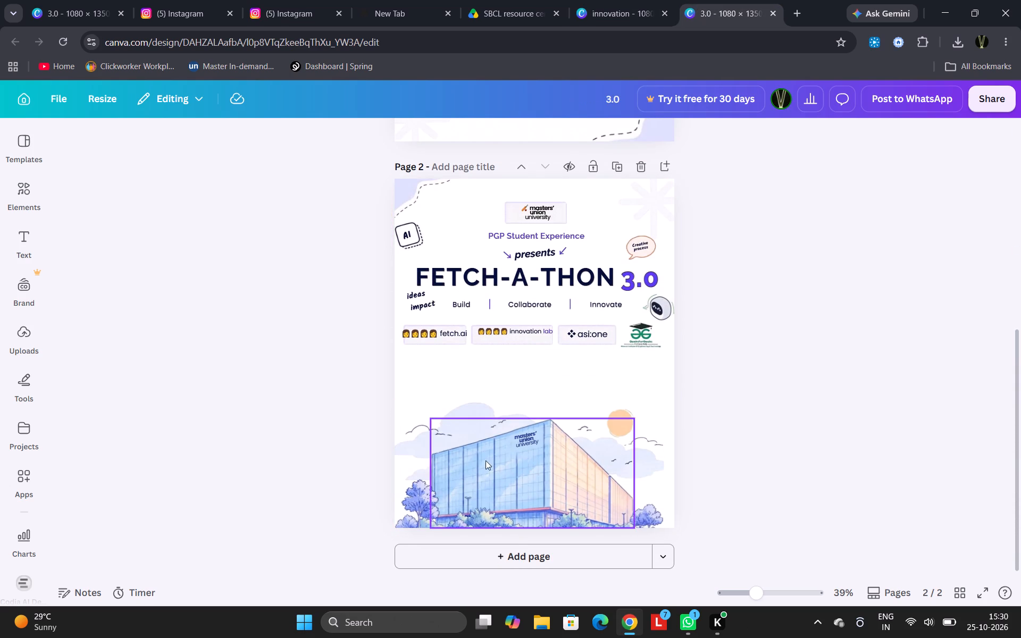
# Review page 1 of the 3.0 design against the three poster pages of the innovation design.
pyautogui.scroll(9, 732, 368)
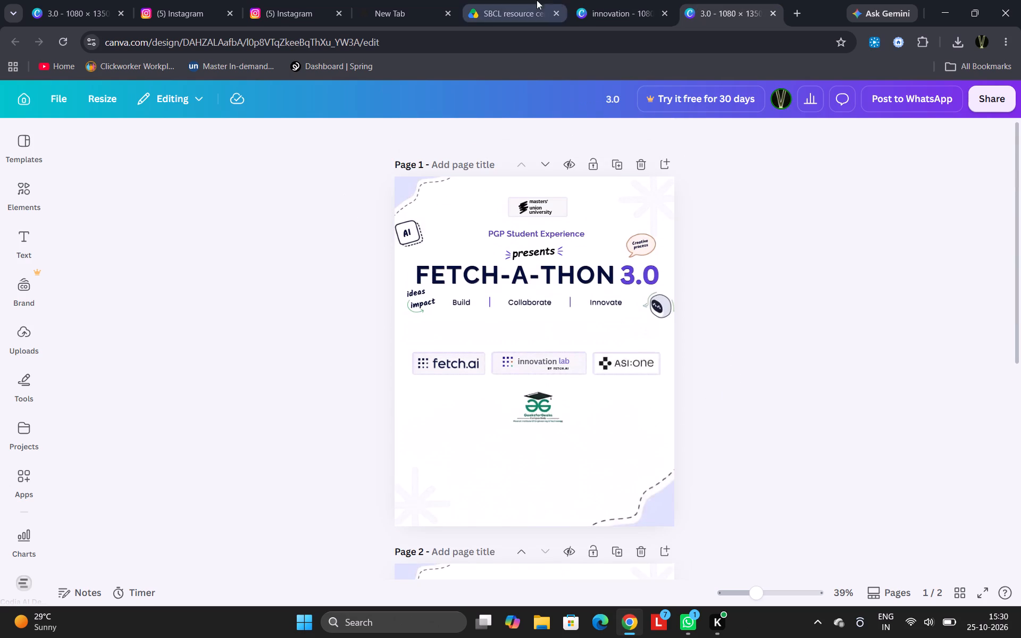
pyautogui.click(604, 0)
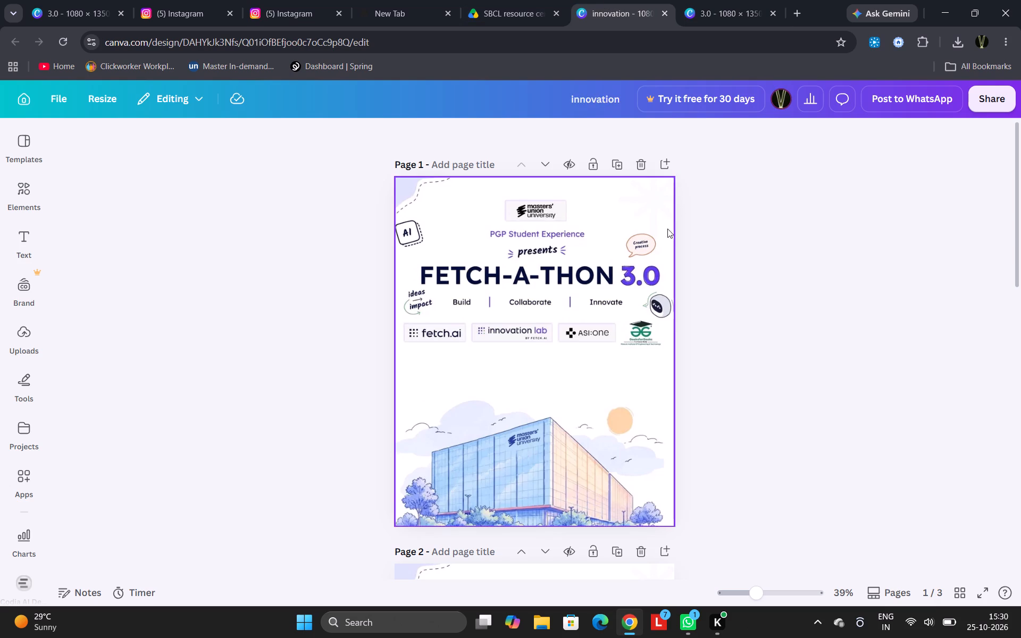
pyautogui.scroll(4, 746, 354)
pyautogui.scroll(-7, 747, 360)
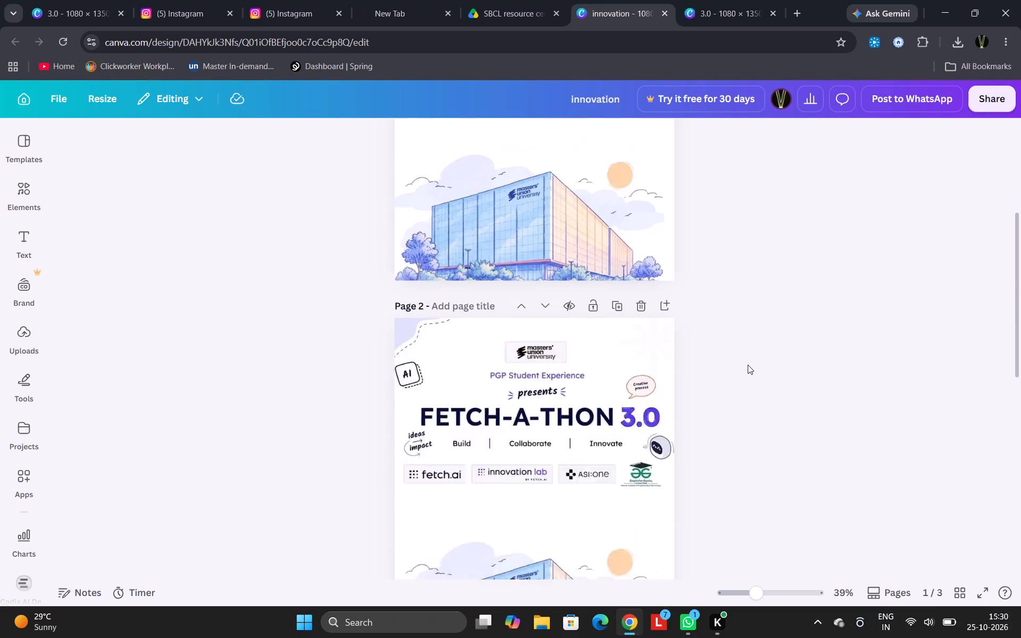
pyautogui.scroll(-6, 748, 365)
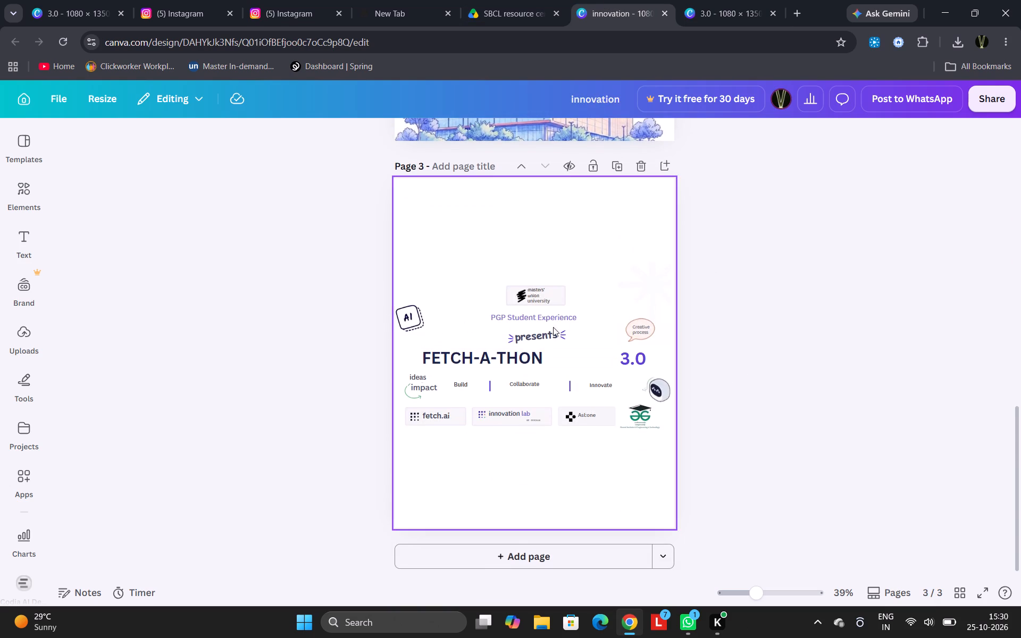
pyautogui.scroll(10, 723, 279)
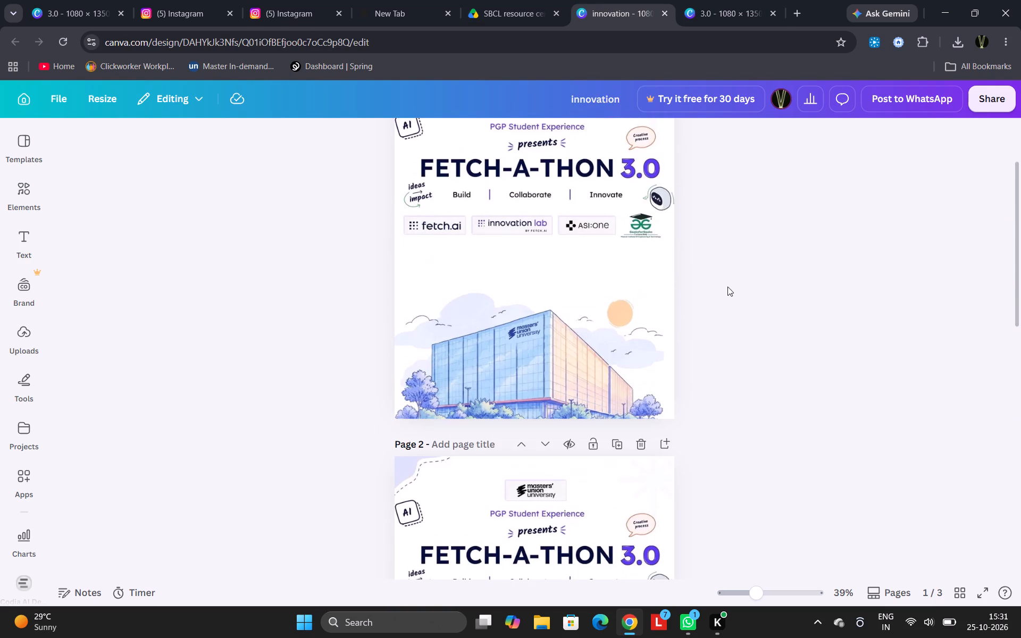
pyautogui.scroll(1, 712, 287)
# Close both open copies of the 3.0 design and the innovation design, keeping the Instagram and Drive pages open.
pyautogui.click(507, 0)
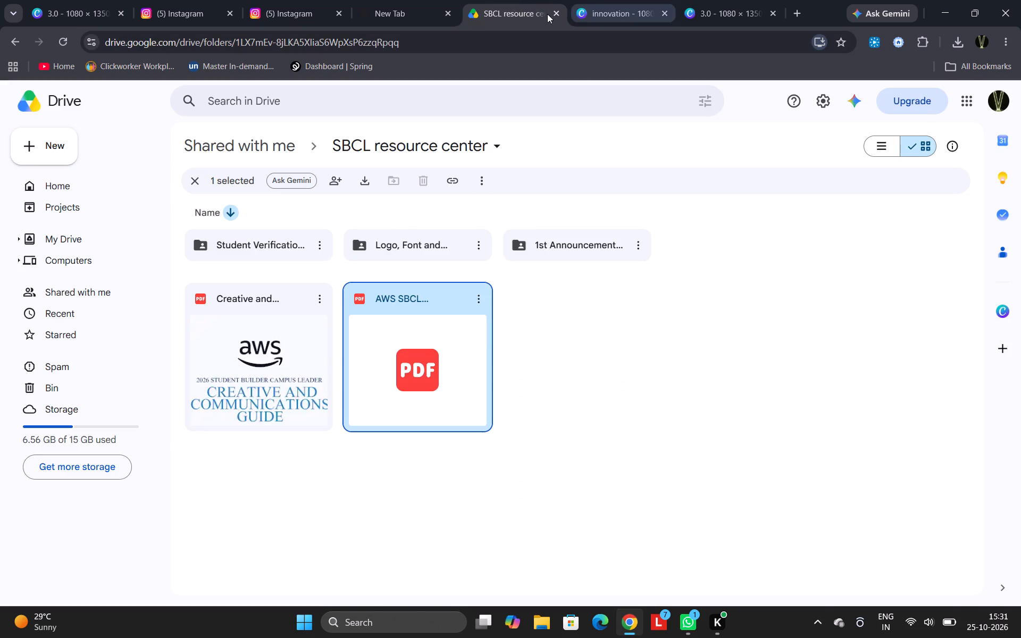
pyautogui.click(407, 6)
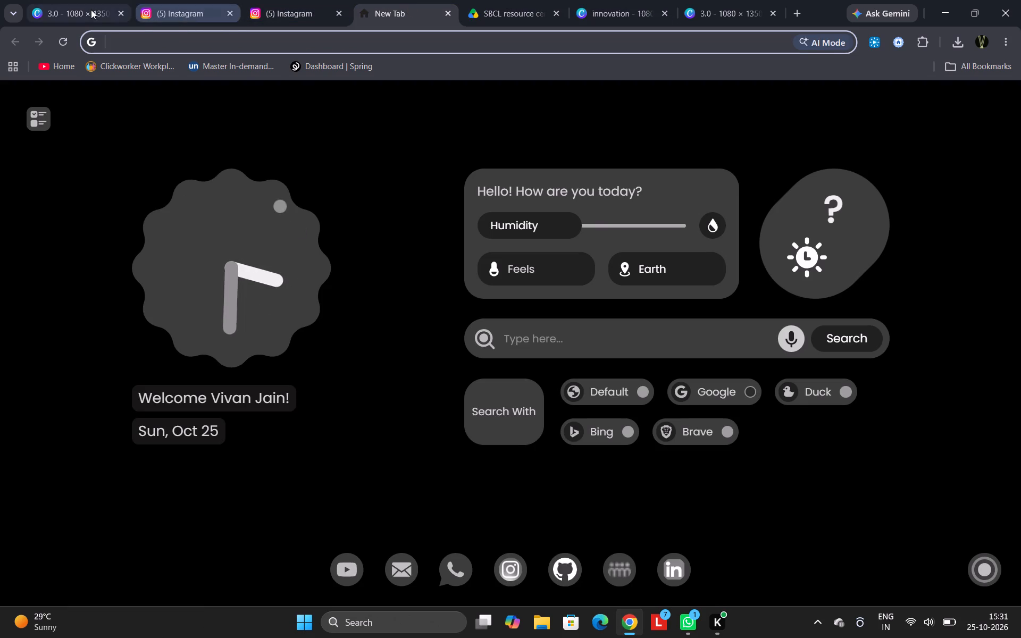
pyautogui.click(91, 10)
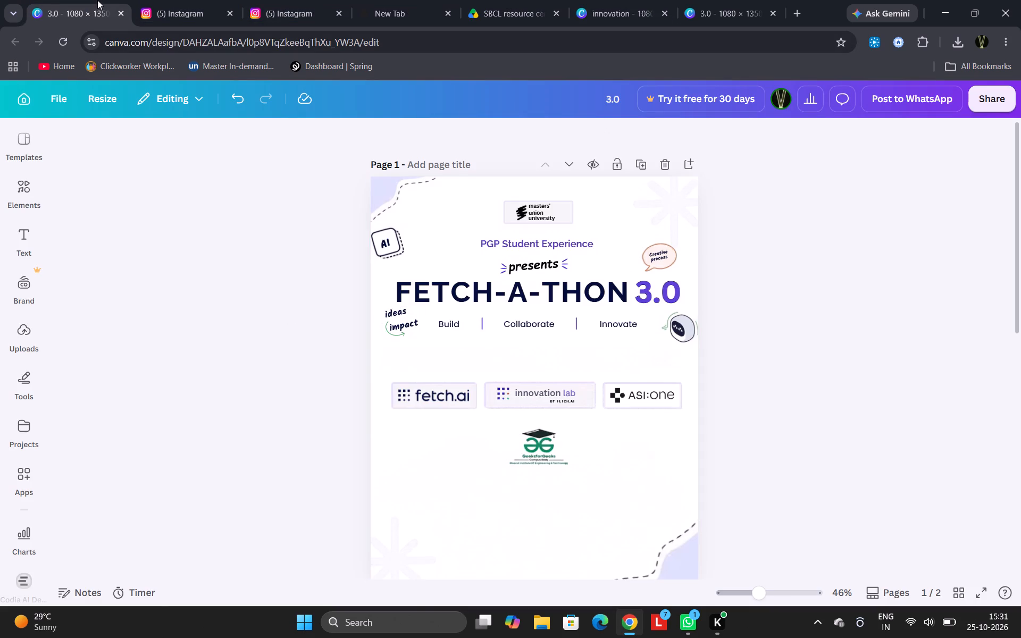
pyautogui.click(120, 11)
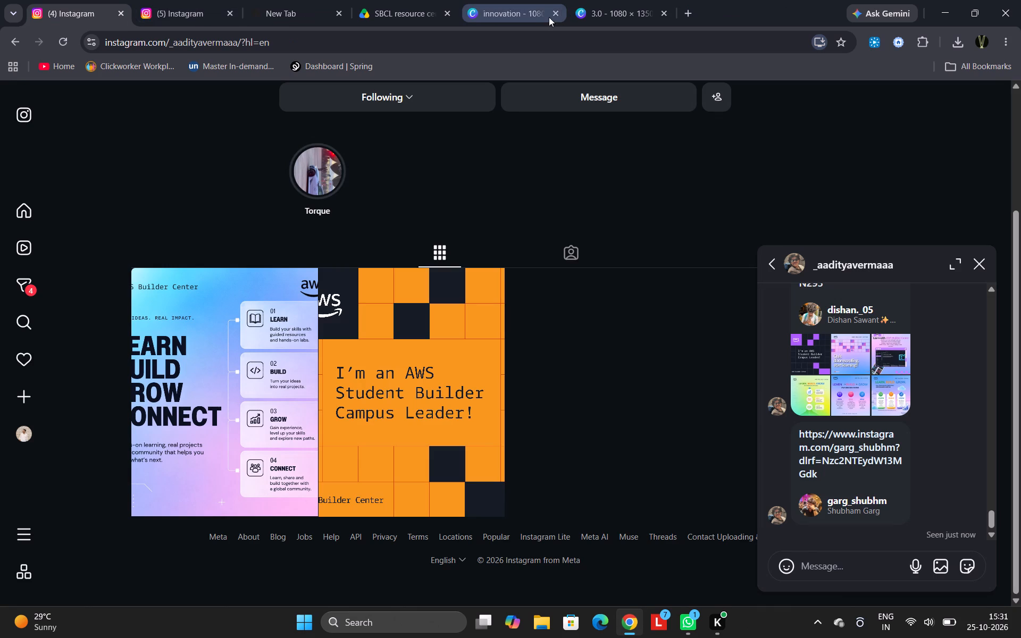
pyautogui.click(554, 12)
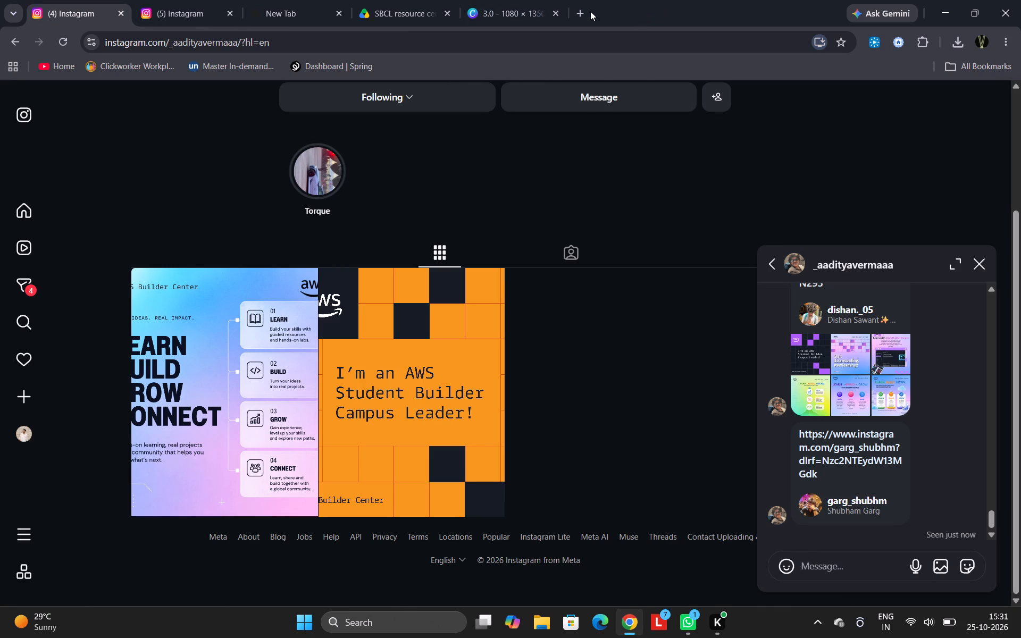
pyautogui.click(559, 13)
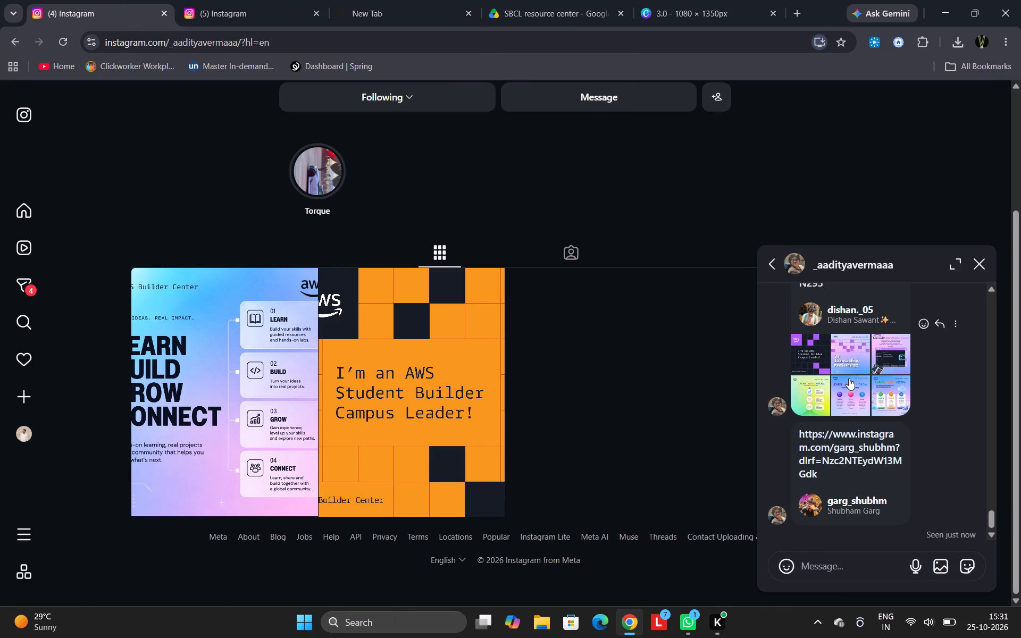
# Open the last Instagram profile link shared in the chat, below the AWS-themed profile preview.
pyautogui.scroll(-4, 848, 381)
pyautogui.scroll(3, 855, 425)
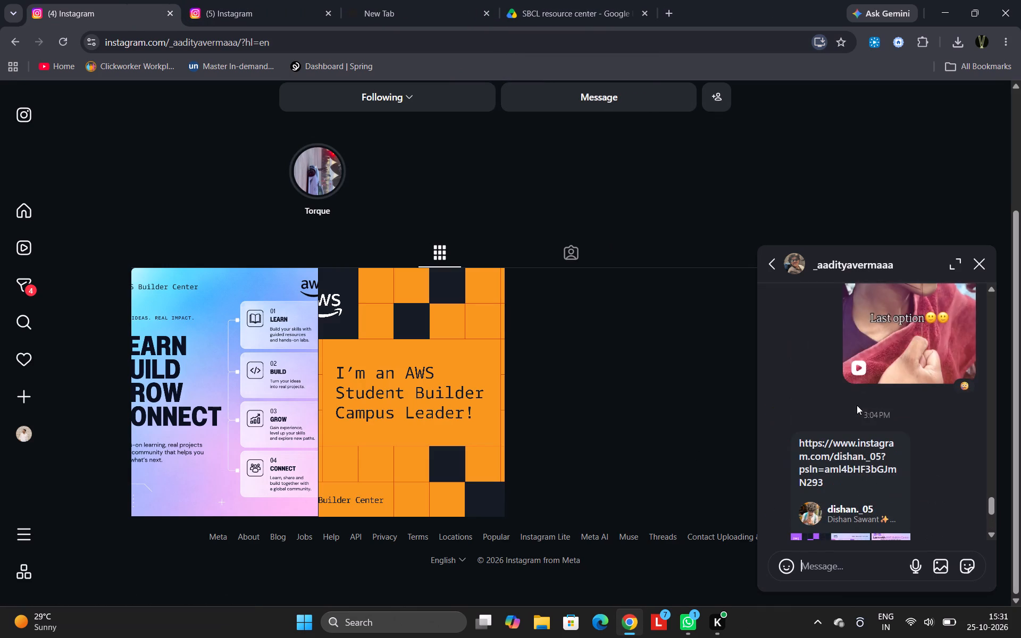
pyautogui.scroll(-3, 857, 405)
pyautogui.click(868, 463)
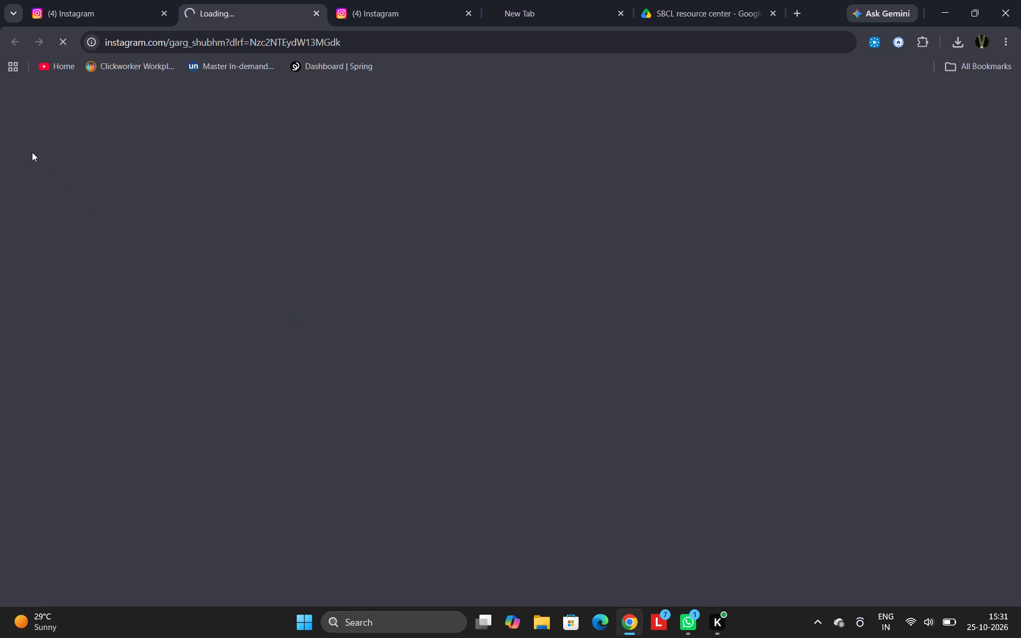